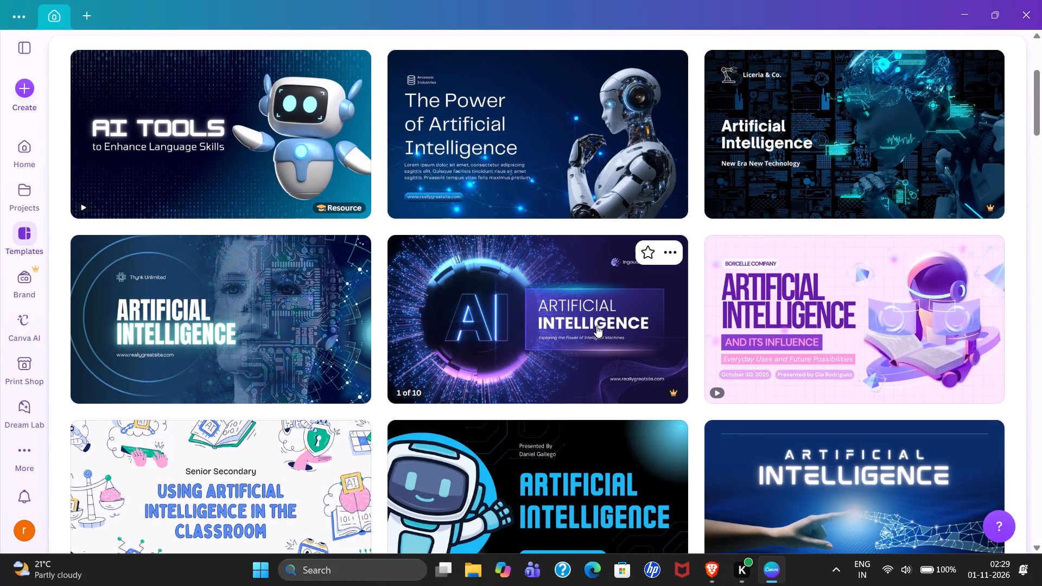
Open the Blue and White Futuristic Modern Artificial Intelligence Presentation template for customising with all 15 pages.
{"action": "left_click", "coordinate": [226, 320]}
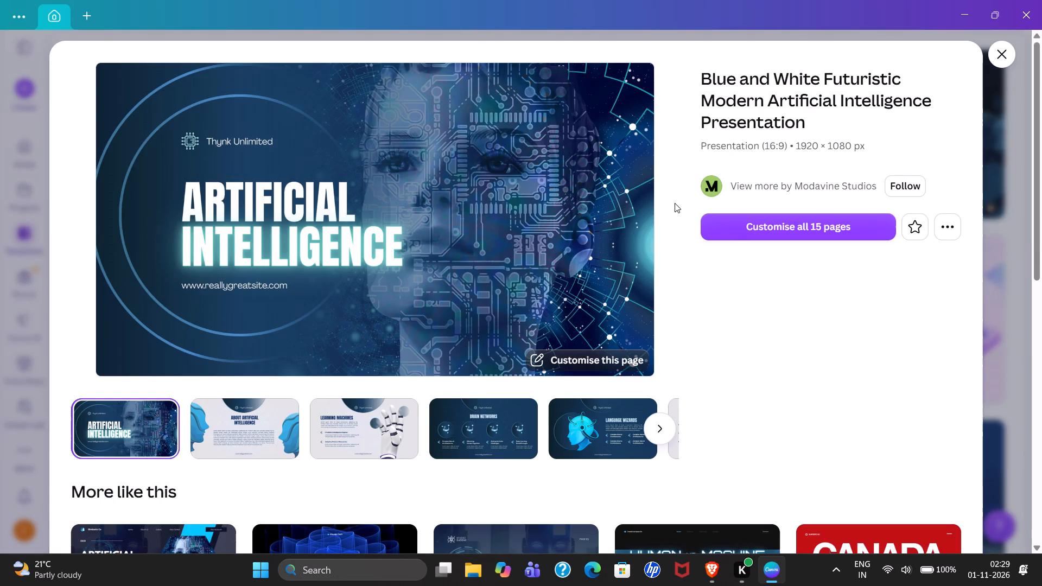
{"action": "left_click", "coordinate": [738, 233]}
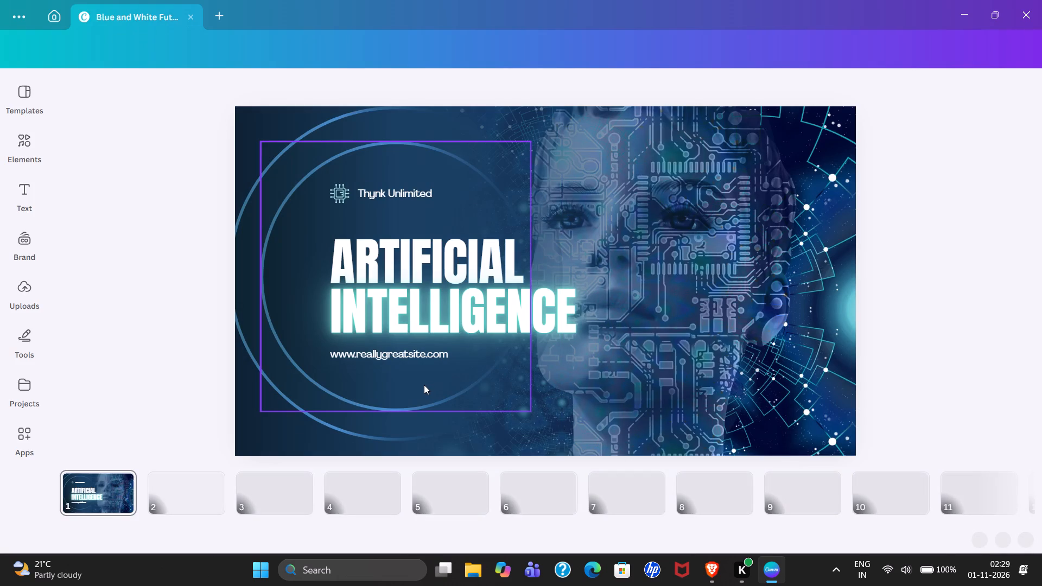
{"action": "left_click", "coordinate": [424, 355]}
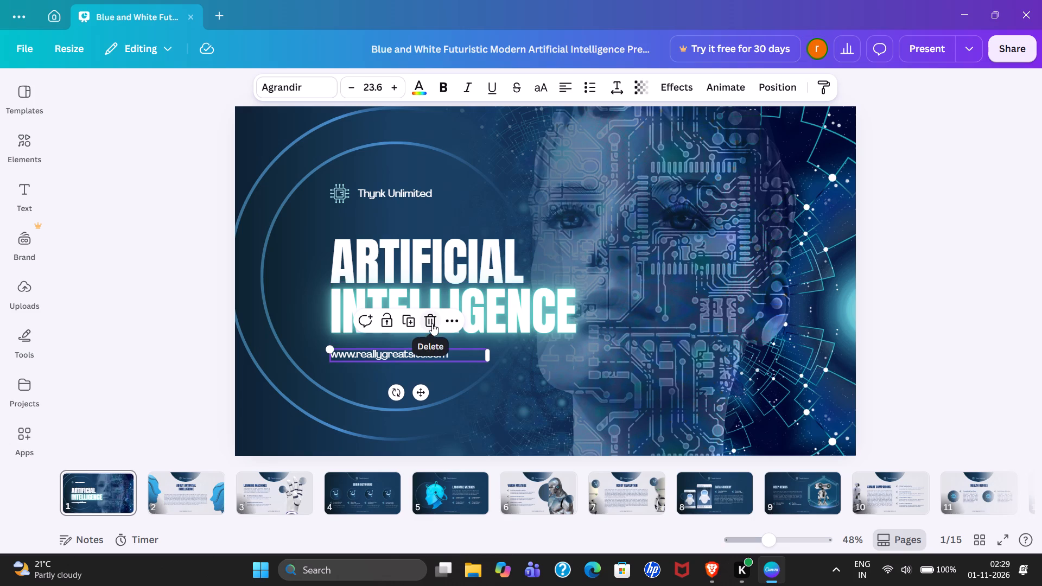
{"action": "left_click", "coordinate": [432, 323]}
{"action": "left_click", "coordinate": [403, 192]}
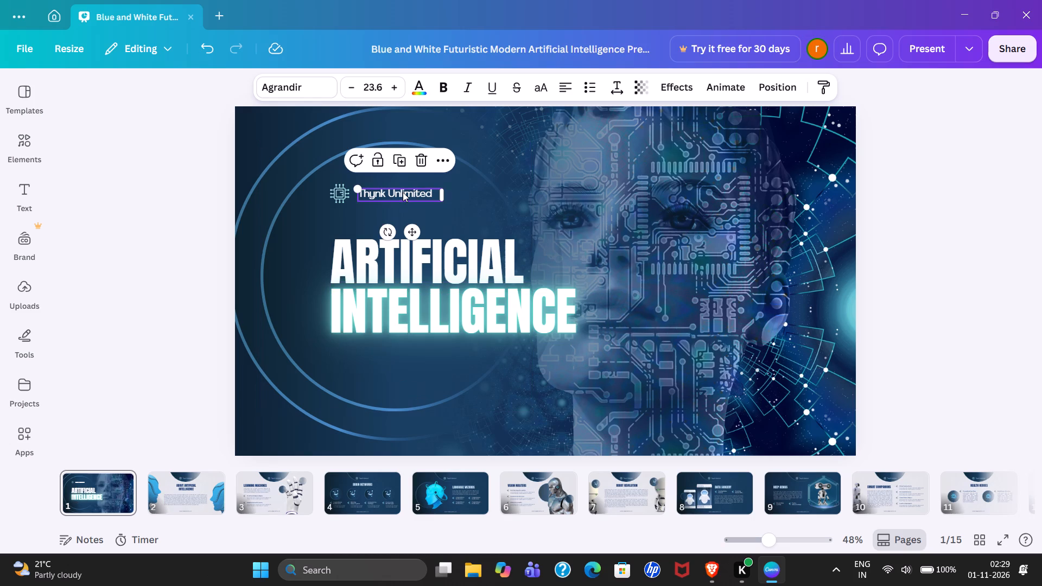
{"action": "left_click", "coordinate": [419, 163]}
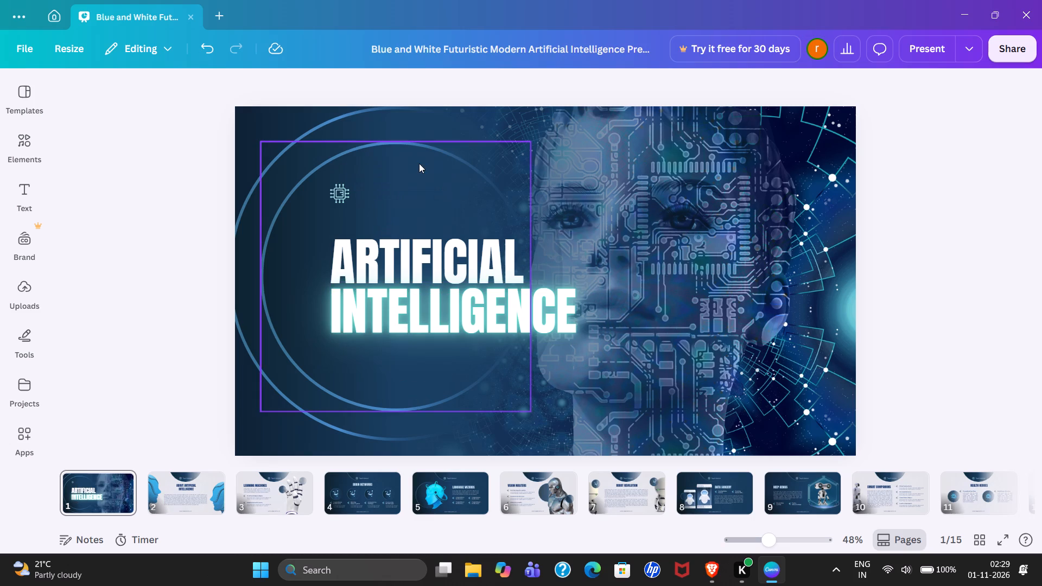
Enlarge the chip icon on the first slide and place it centrally above the word ARTIFICIAL.
{"action": "left_click_drag", "start_coordinate": [341, 200], "coordinate": [371, 193]}
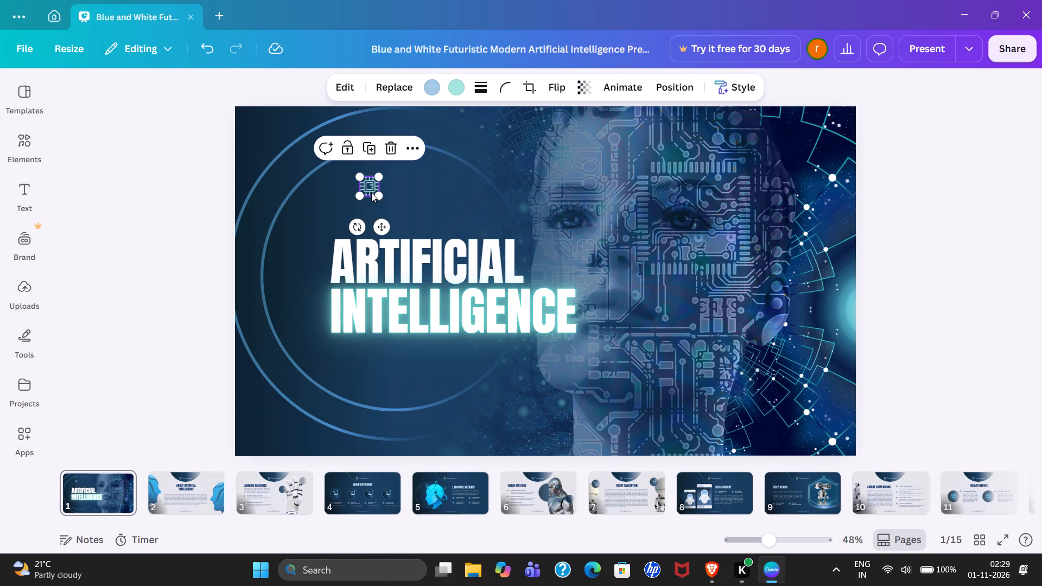
{"action": "left_click_drag", "start_coordinate": [381, 195], "coordinate": [414, 206]}
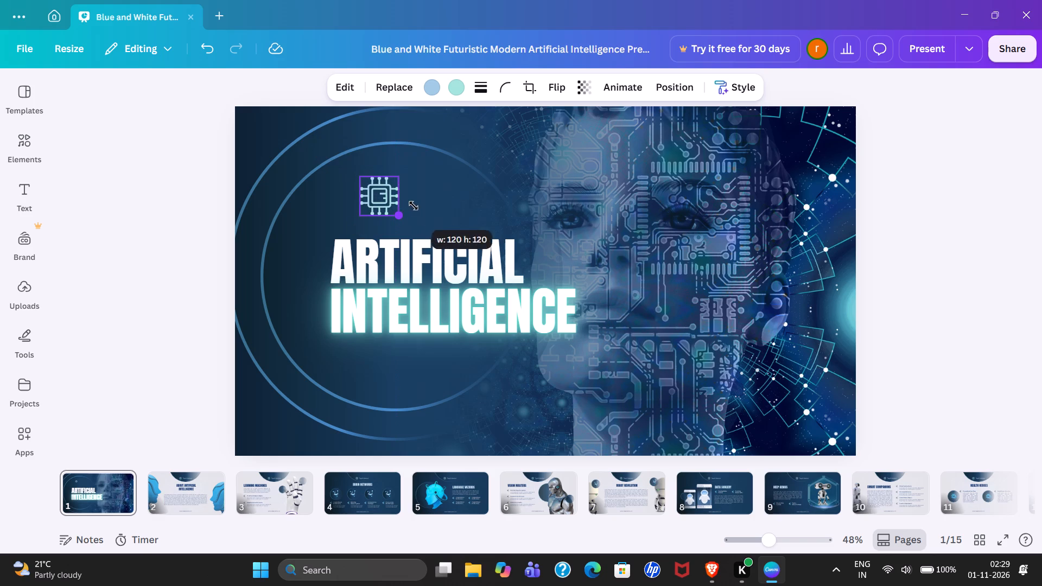
{"action": "left_click_drag", "start_coordinate": [414, 206], "coordinate": [422, 206]}
{"action": "left_click_drag", "start_coordinate": [384, 203], "coordinate": [402, 196]}
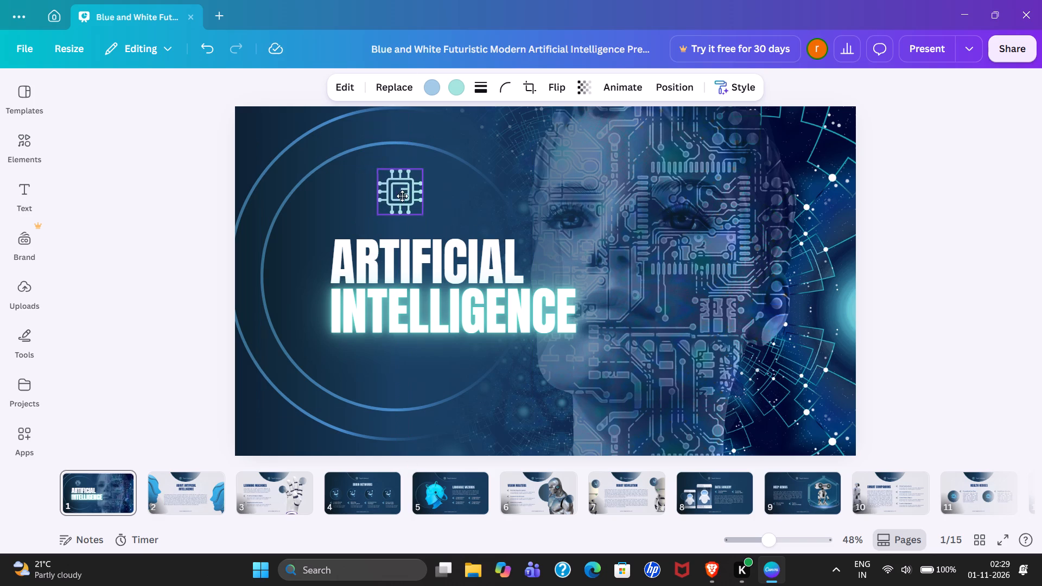
{"action": "left_click_drag", "start_coordinate": [402, 196], "coordinate": [406, 197]}
Stagger the two title lines, shifting ARTIFICIAL slightly up and left and INTELLIGENCE down and to the right.
{"action": "left_click_drag", "start_coordinate": [385, 260], "coordinate": [368, 251]}
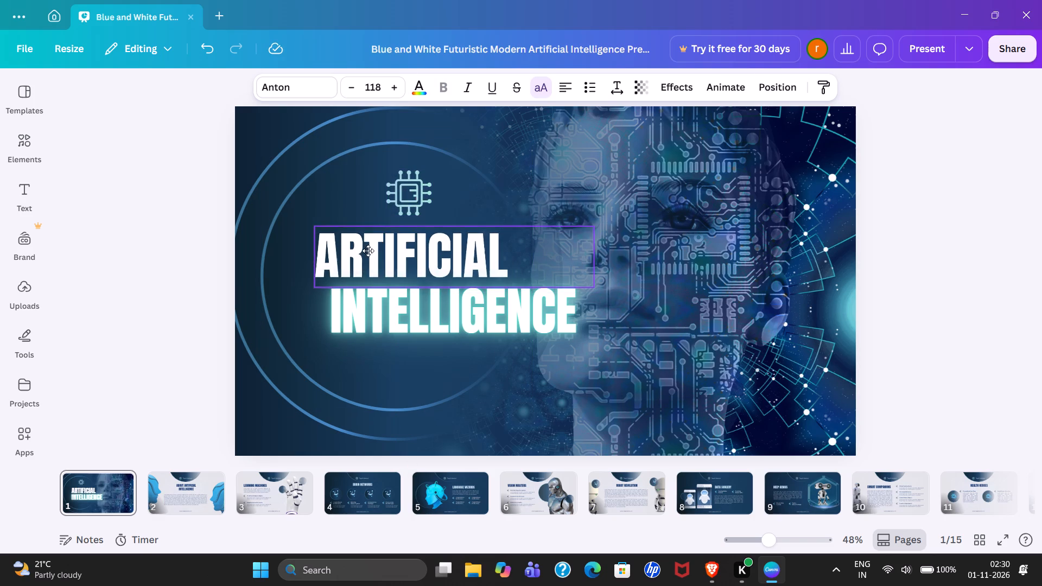
{"action": "left_click_drag", "start_coordinate": [368, 251], "coordinate": [368, 255]}
{"action": "left_click_drag", "start_coordinate": [378, 340], "coordinate": [433, 363]}
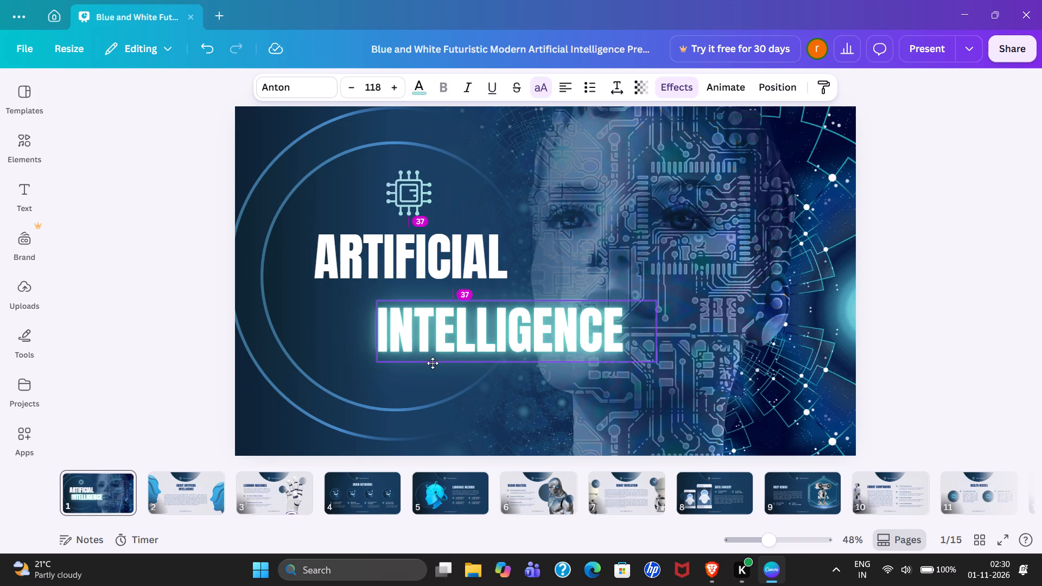
{"action": "left_click_drag", "start_coordinate": [433, 363], "coordinate": [427, 354]}
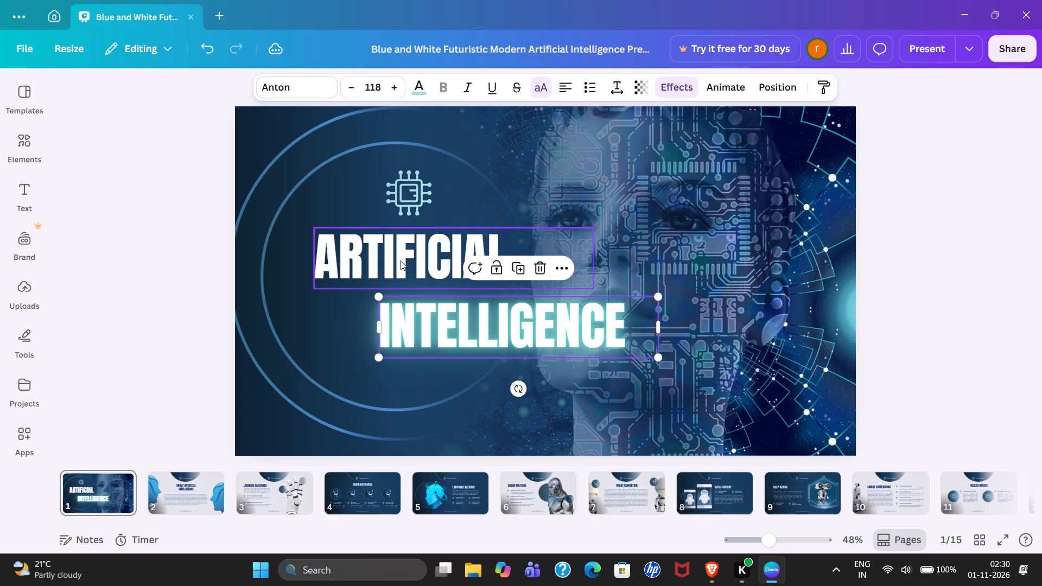
{"action": "left_click_drag", "start_coordinate": [401, 253], "coordinate": [390, 251]}
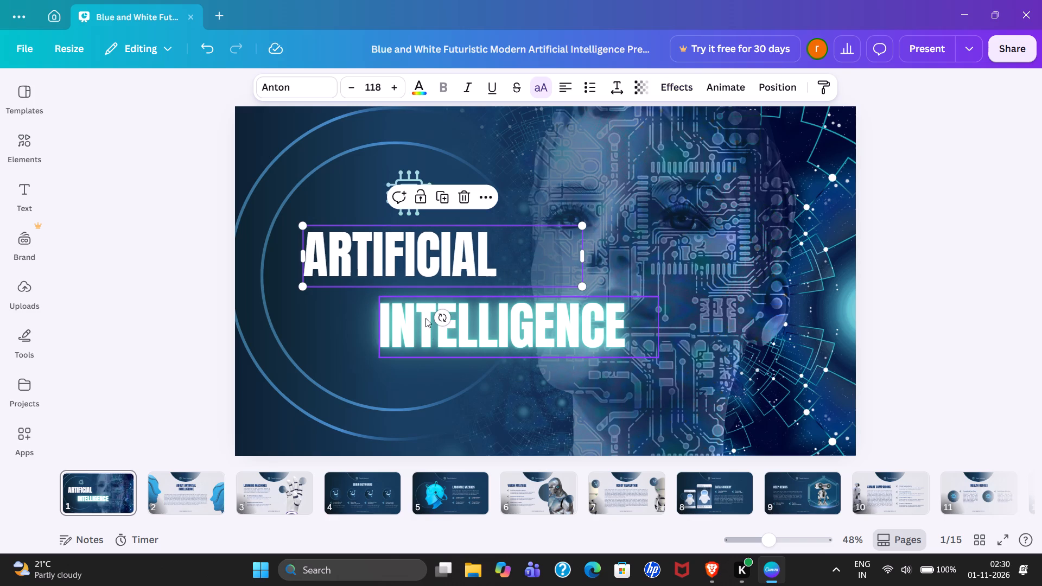
{"action": "left_click_drag", "start_coordinate": [425, 333], "coordinate": [447, 337]}
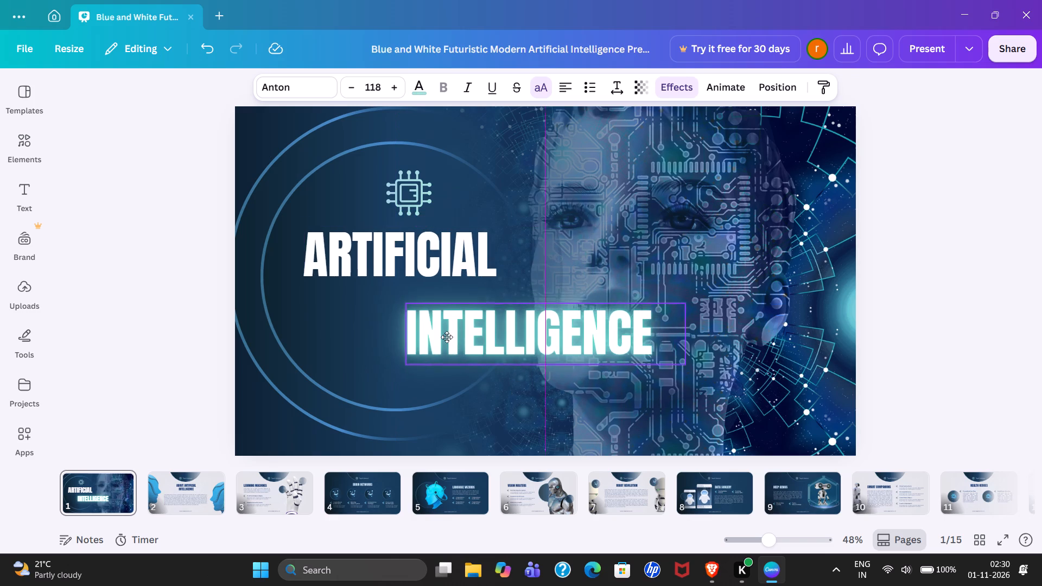
{"action": "left_click_drag", "start_coordinate": [447, 337], "coordinate": [445, 340]}
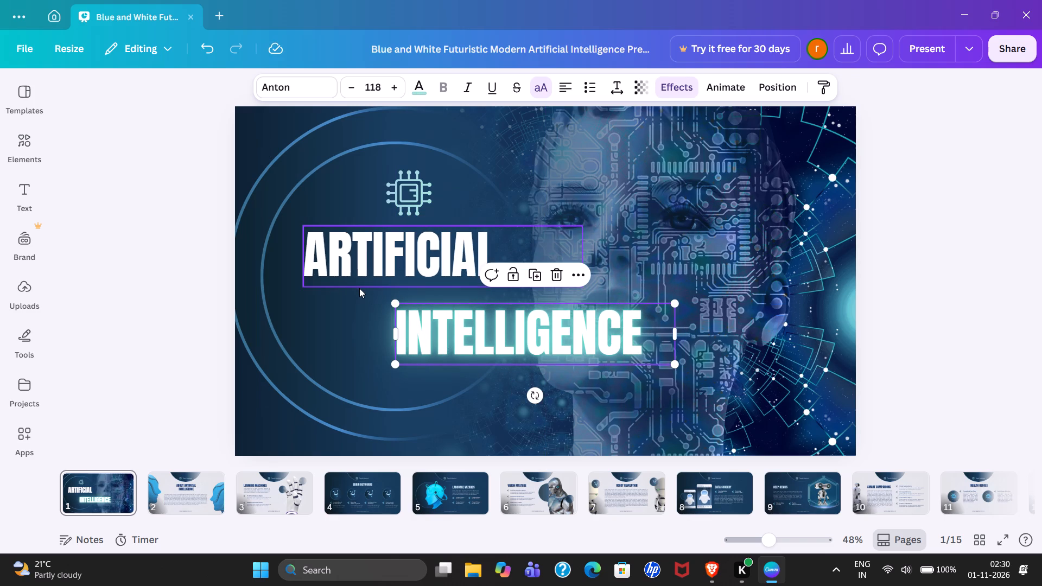
Move the chip icon slightly up and left so it sits above the middle of ARTIFICIAL.
{"action": "left_click", "coordinate": [414, 187]}
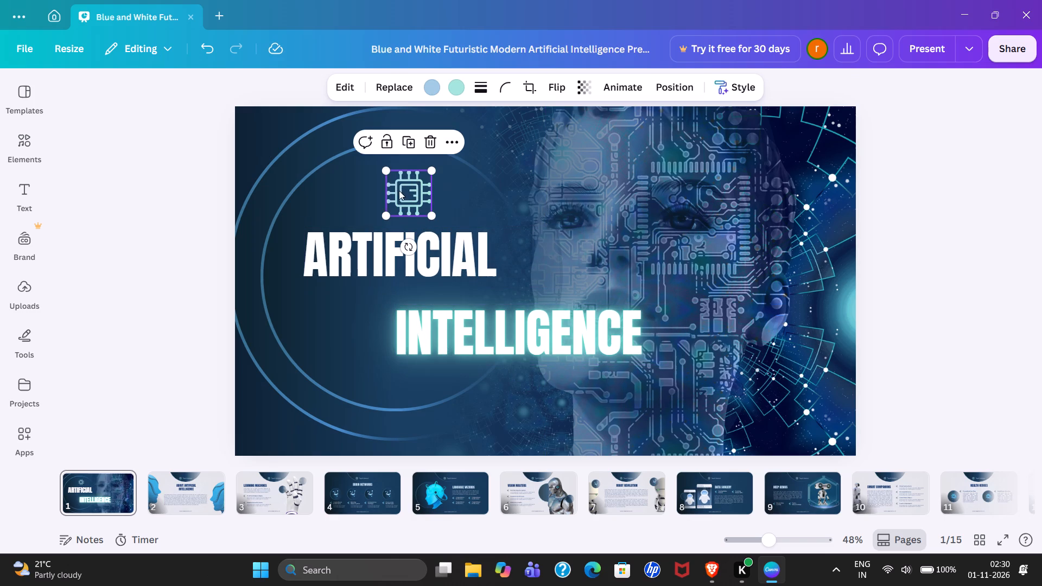
{"action": "left_click_drag", "start_coordinate": [399, 190], "coordinate": [384, 183]}
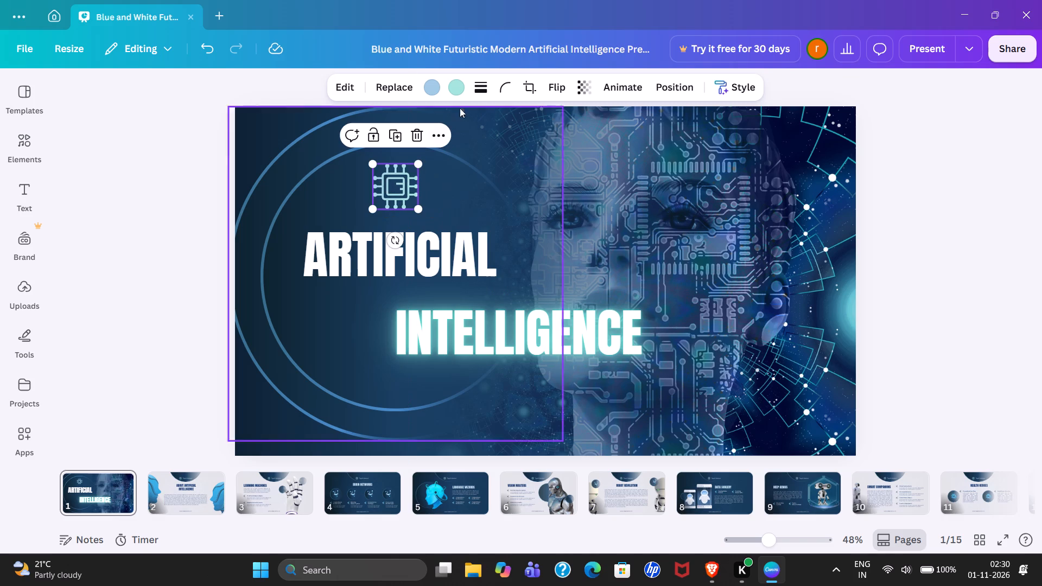
Try navy, black, pink, coral and orange for the chip icon's mint colour, settling on red.
{"action": "left_click", "coordinate": [458, 83]}
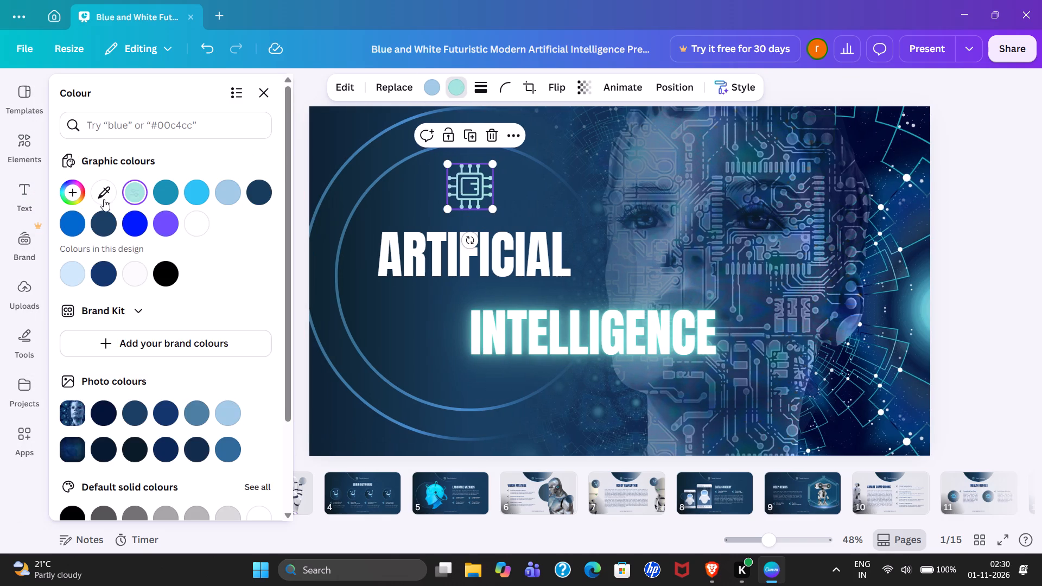
{"action": "left_click", "coordinate": [105, 271]}
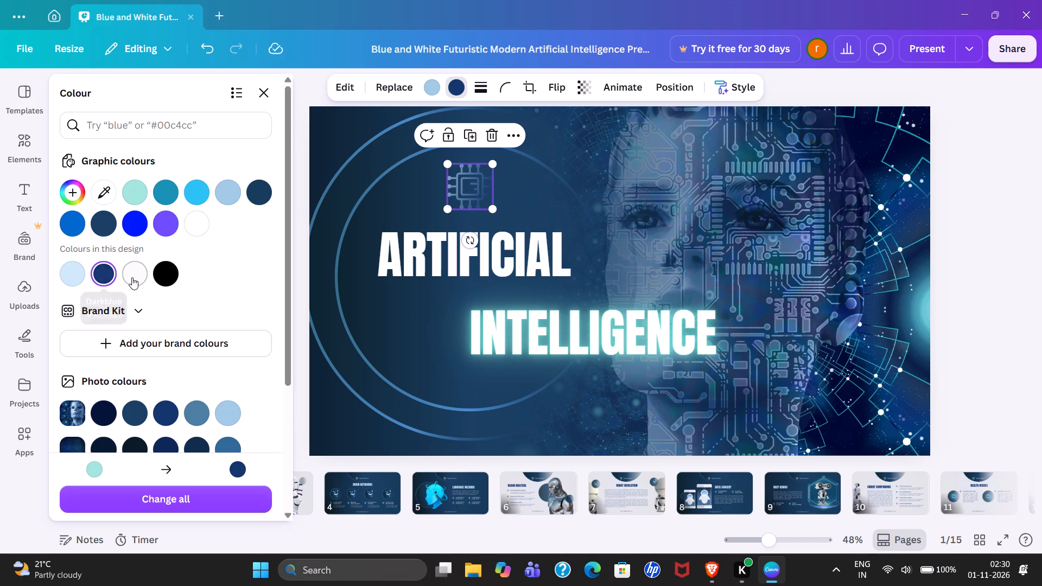
{"action": "left_click", "coordinate": [163, 278]}
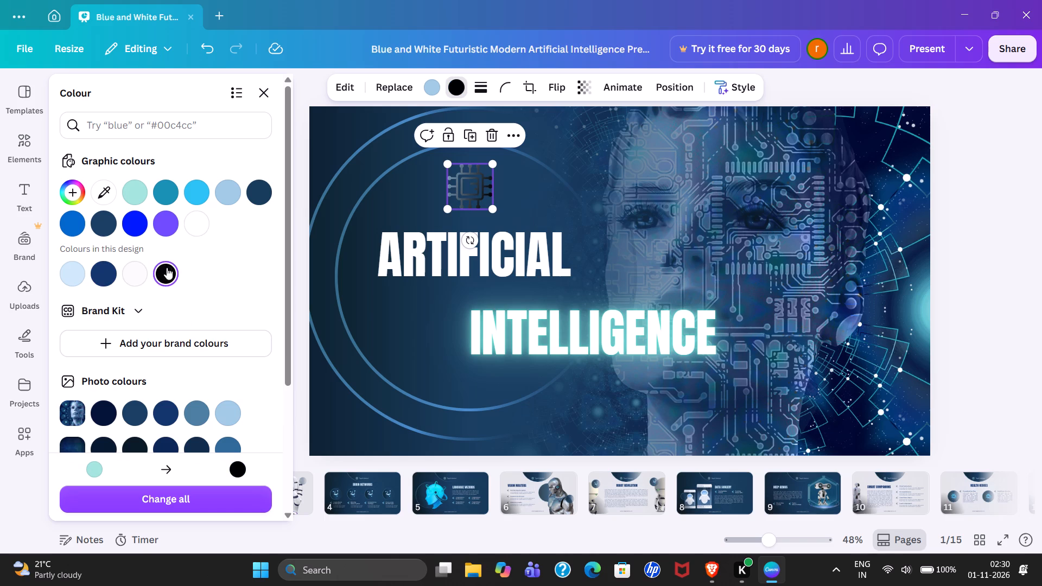
{"action": "left_click", "coordinate": [134, 194]}
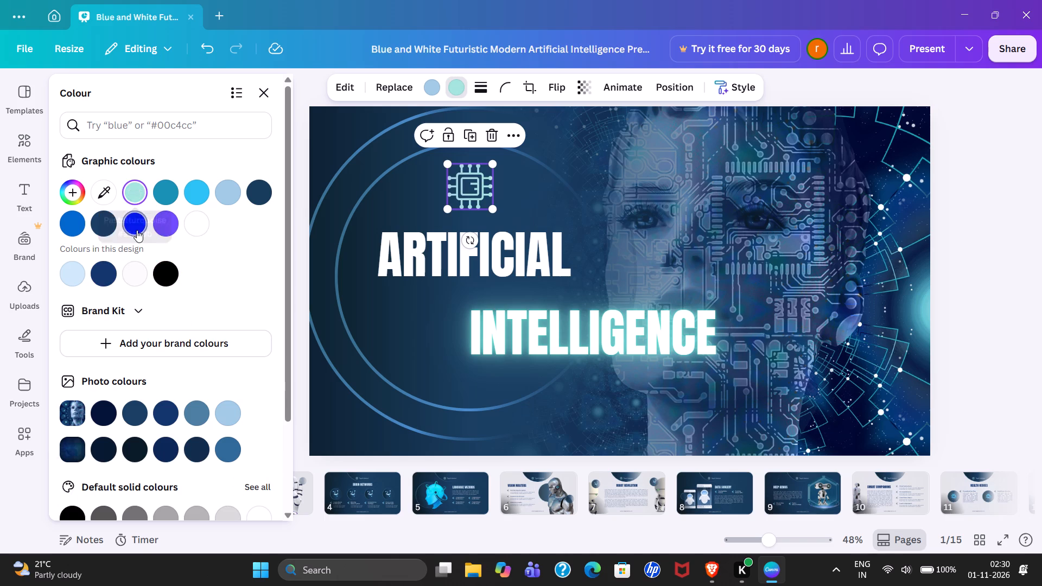
{"action": "scroll", "coordinate": [137, 230], "scroll_direction": "down", "scroll_amount": 3}
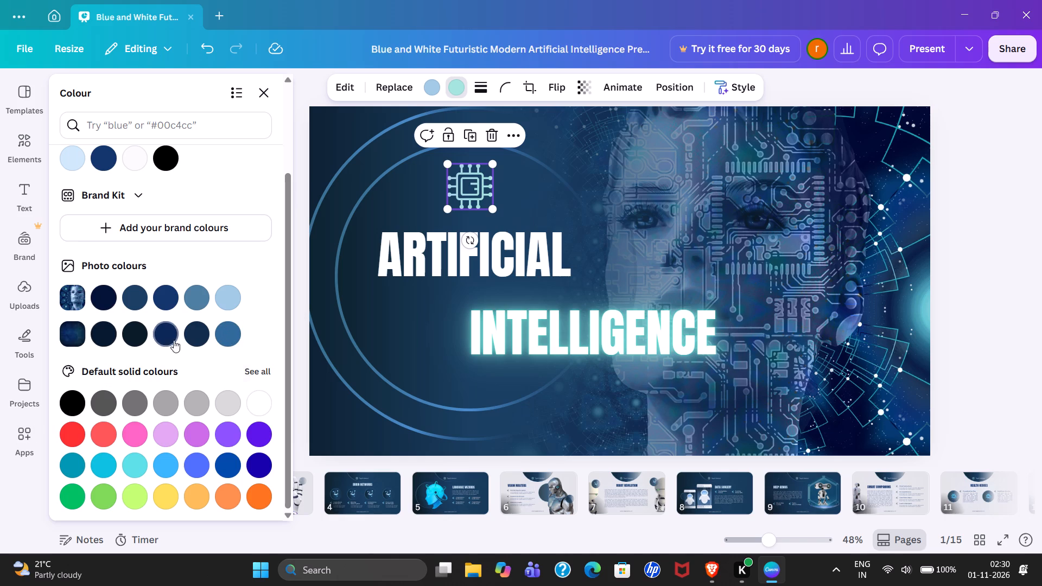
{"action": "left_click", "coordinate": [194, 337]}
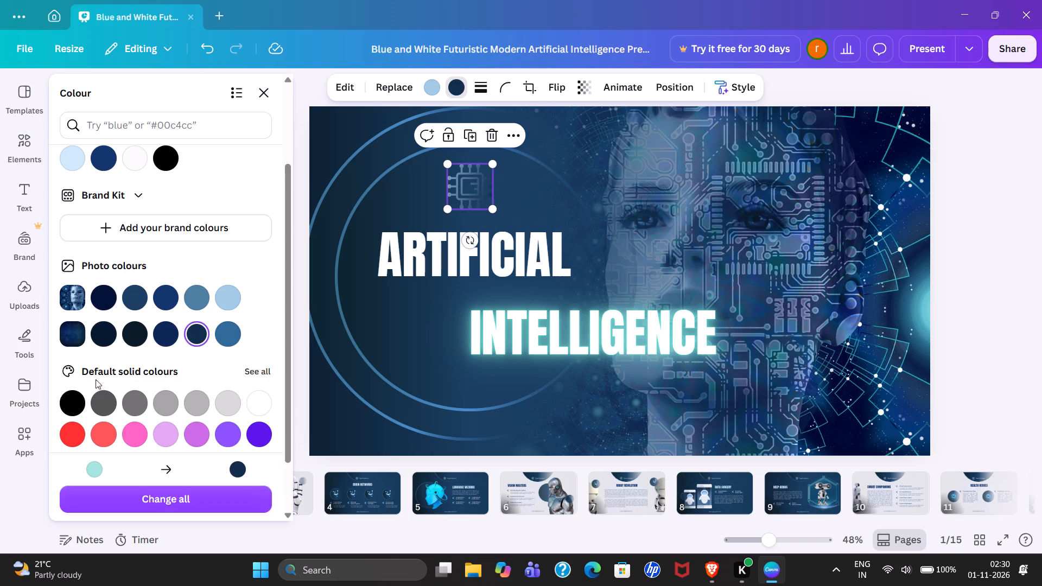
{"action": "left_click", "coordinate": [74, 400]}
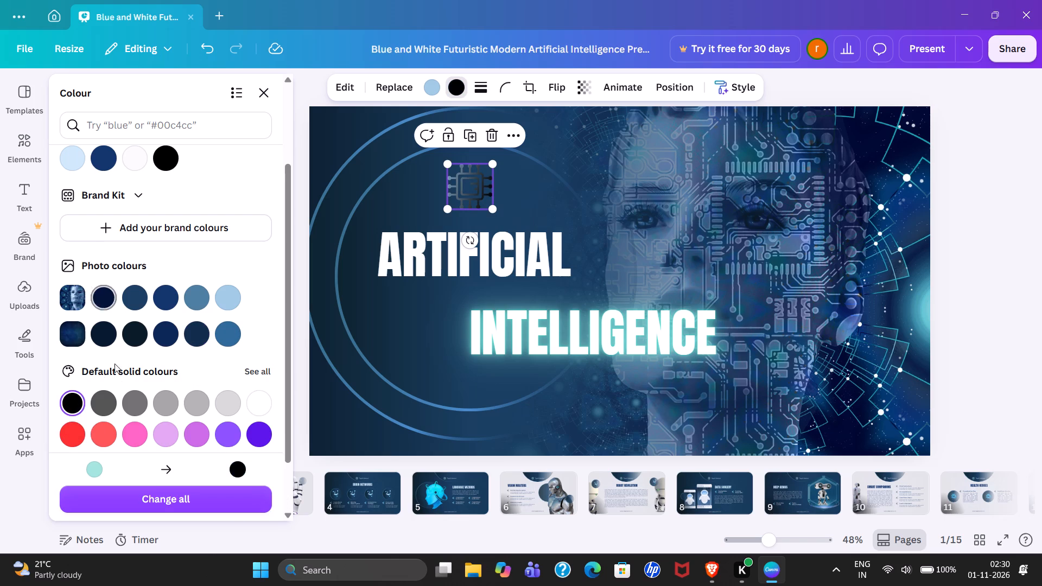
{"action": "scroll", "coordinate": [119, 379], "scroll_direction": "down", "scroll_amount": 2}
{"action": "left_click", "coordinate": [135, 366]}
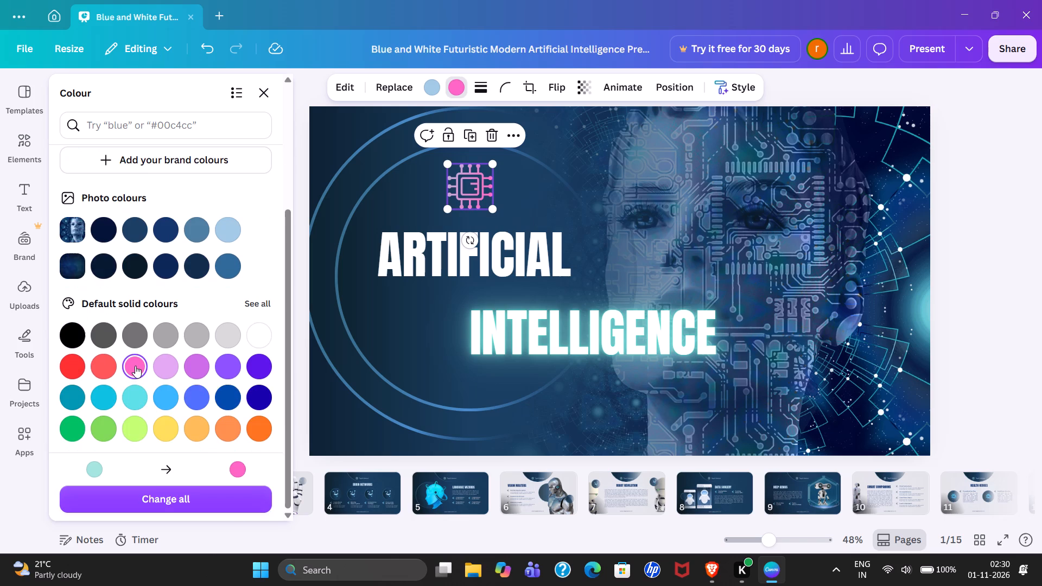
{"action": "left_click", "coordinate": [108, 365]}
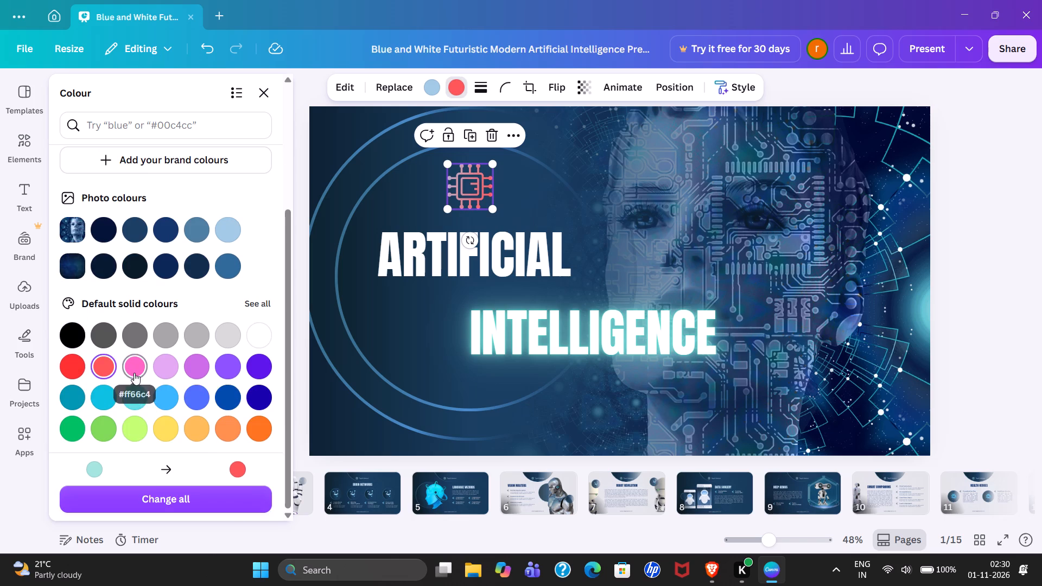
{"action": "left_click", "coordinate": [134, 373]}
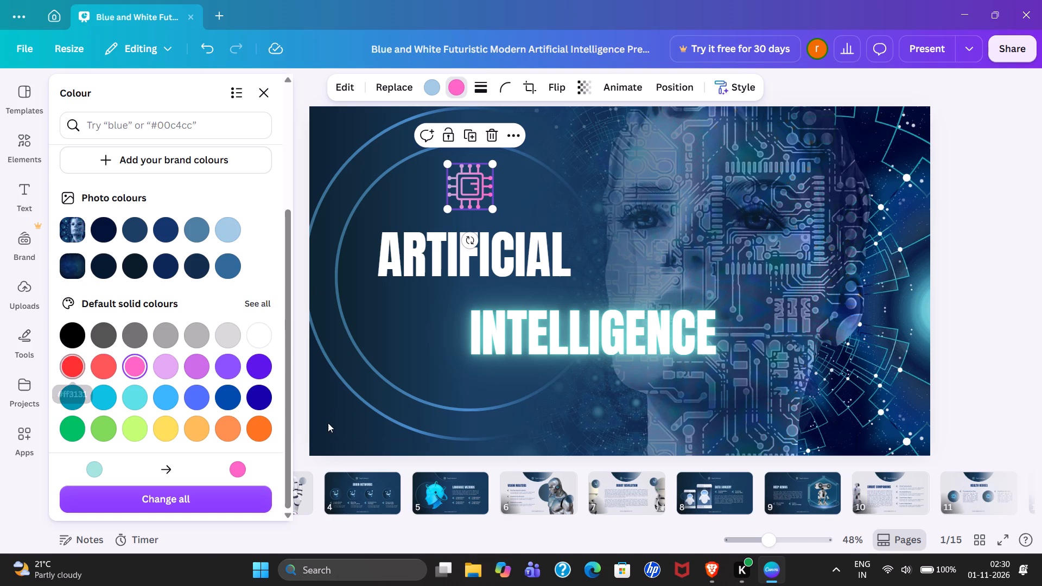
{"action": "left_click", "coordinate": [269, 425]}
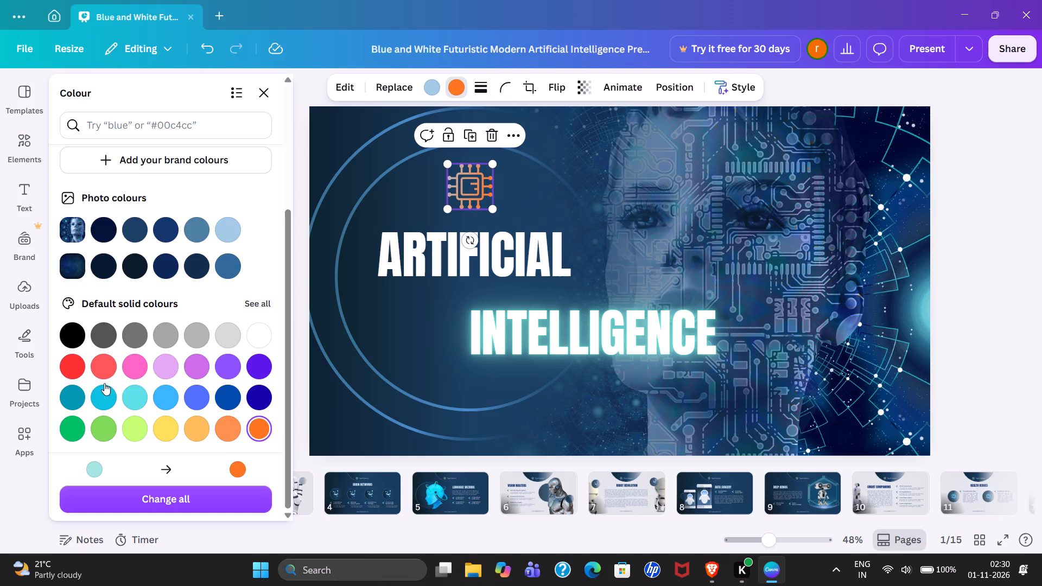
{"action": "left_click", "coordinate": [71, 361]}
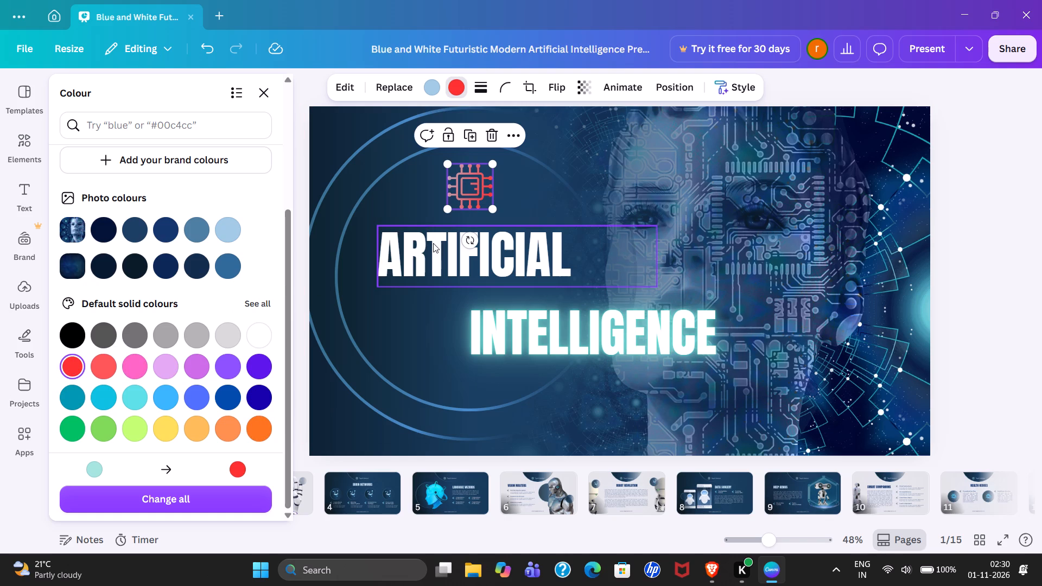
Change the ARTIFICIAL title text to the design's mint green, after trying dark blue.
{"action": "left_click", "coordinate": [433, 244]}
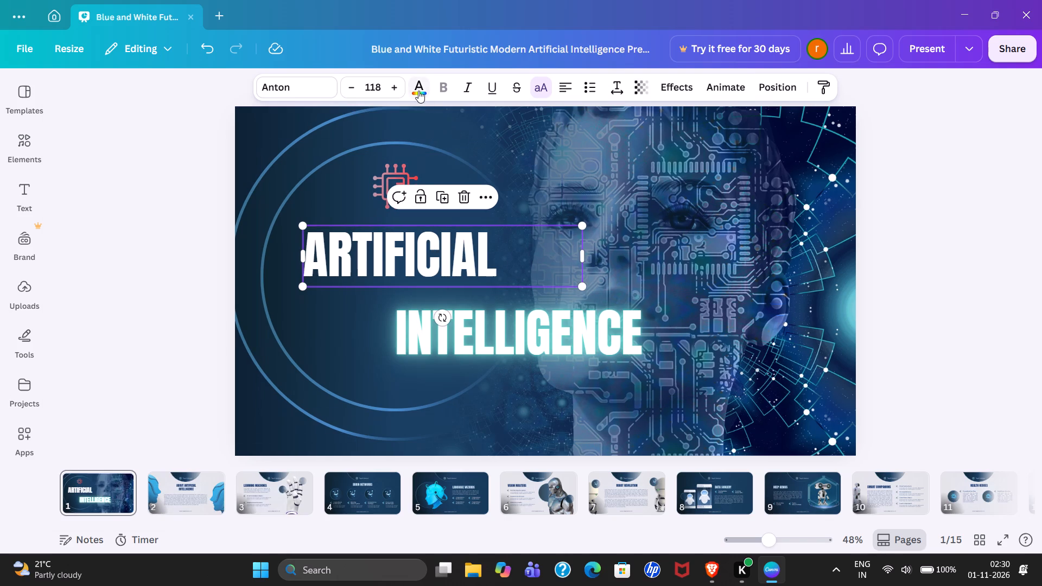
{"action": "left_click", "coordinate": [418, 90]}
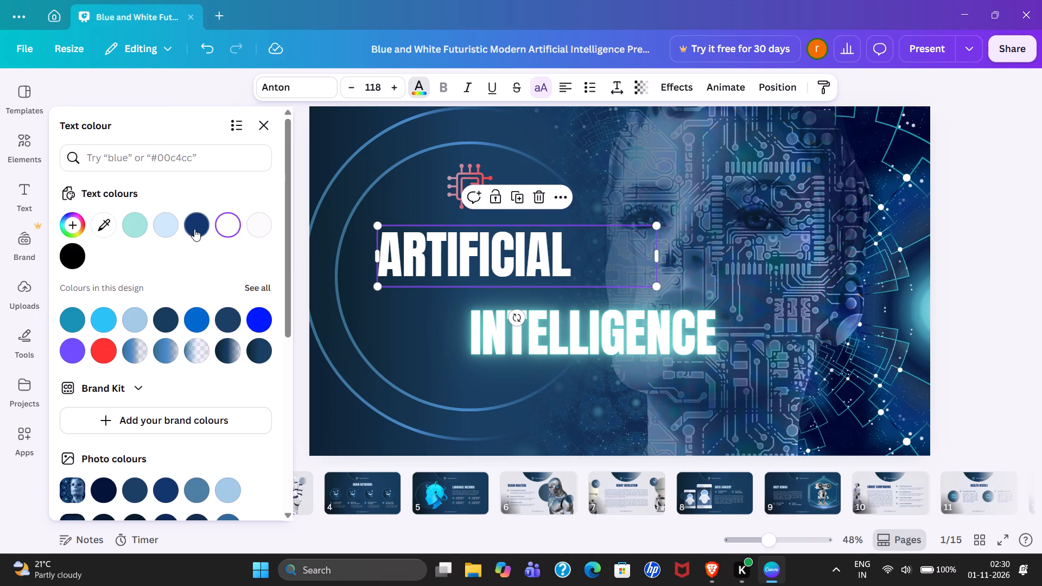
{"action": "left_click", "coordinate": [196, 229]}
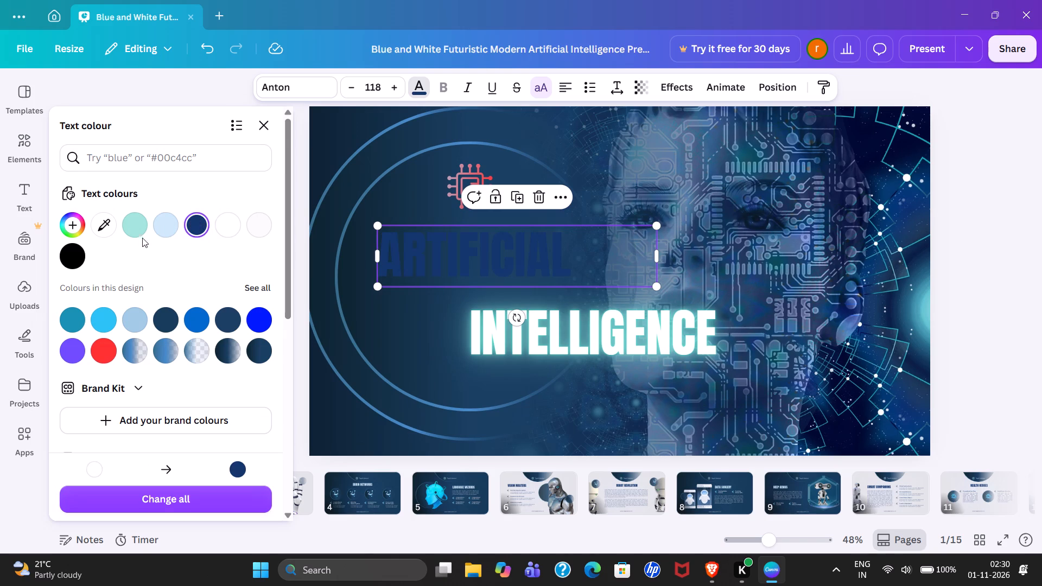
{"action": "left_click", "coordinate": [142, 232]}
Try blue shades from the design on the INTELLIGENCE title text, ending with Darkazure #173c5b.
{"action": "scroll", "coordinate": [158, 334], "scroll_direction": "down", "scroll_amount": 1}
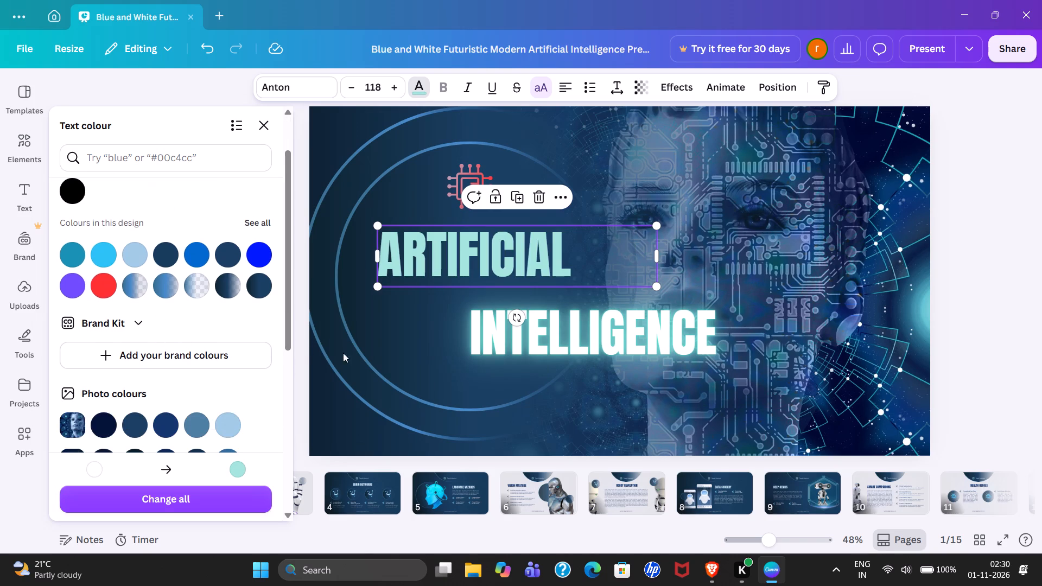
{"action": "left_click", "coordinate": [494, 337]}
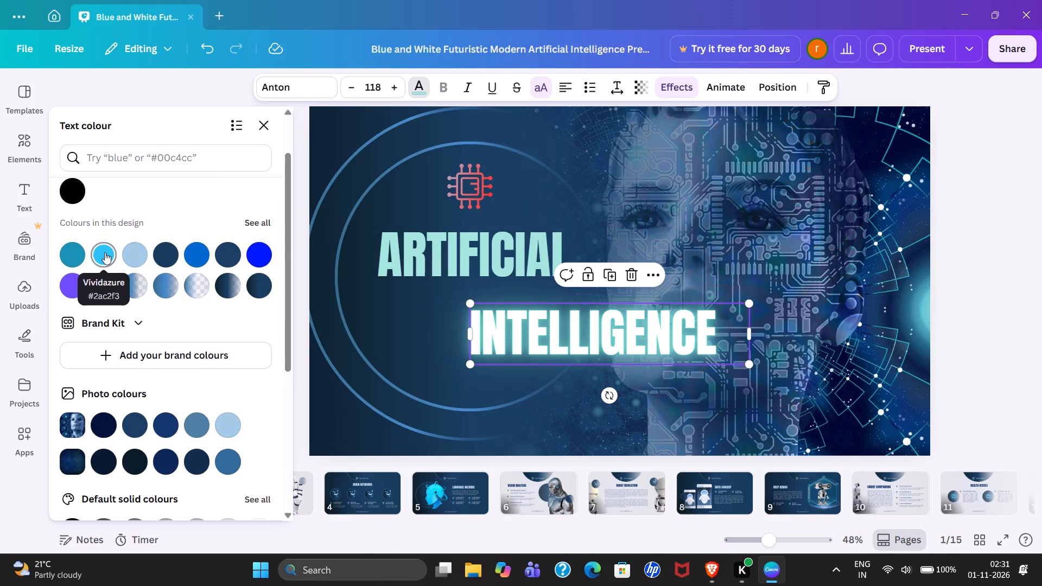
{"action": "left_click", "coordinate": [105, 252]}
{"action": "left_click", "coordinate": [78, 253]}
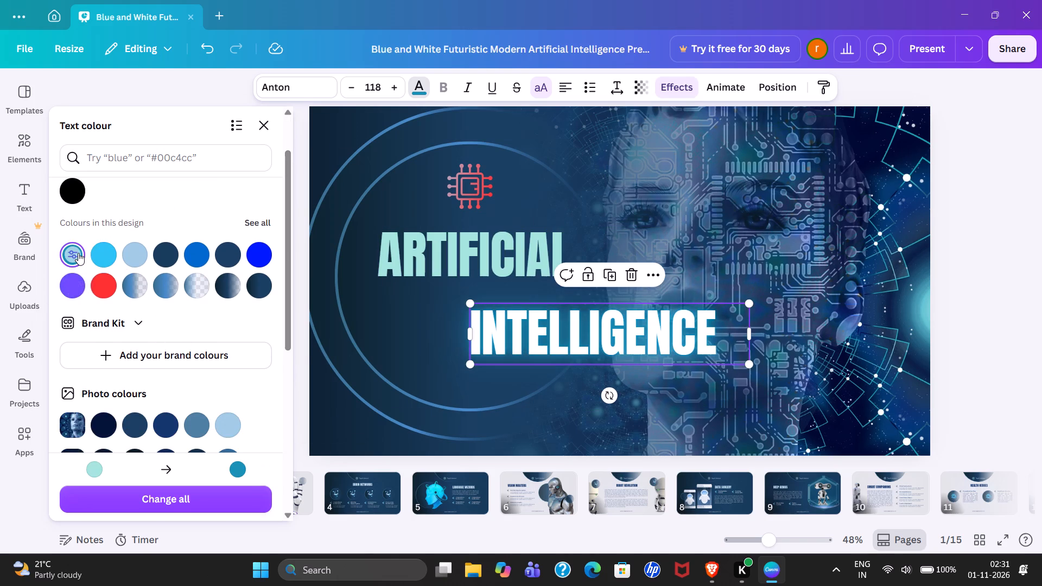
{"action": "left_click", "coordinate": [164, 257]}
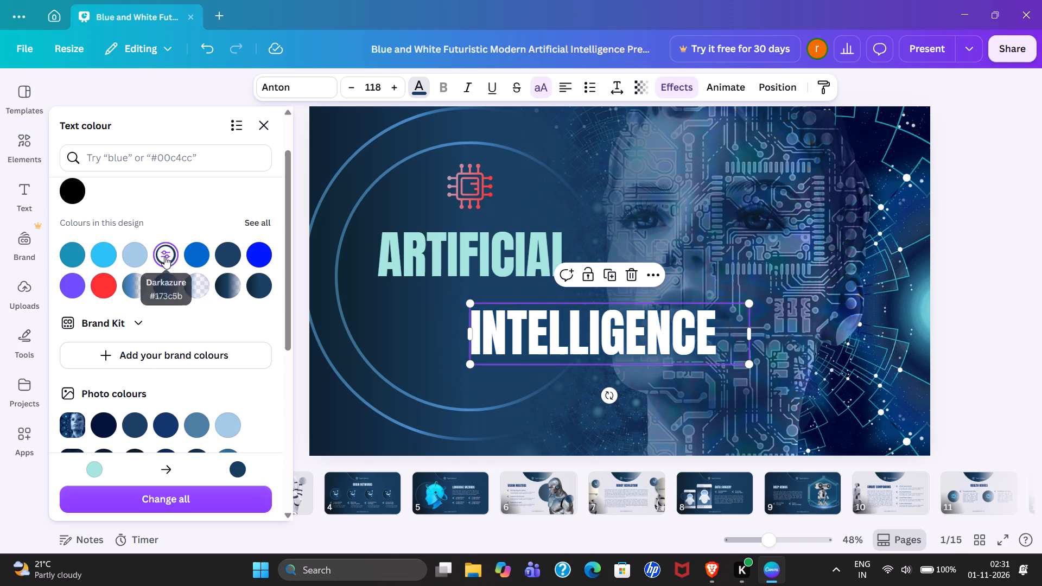
Try blues from the design and photo colours on the INTELLIGENCE title, ending with the near-black navy photo colour.
{"action": "left_click", "coordinate": [198, 259]}
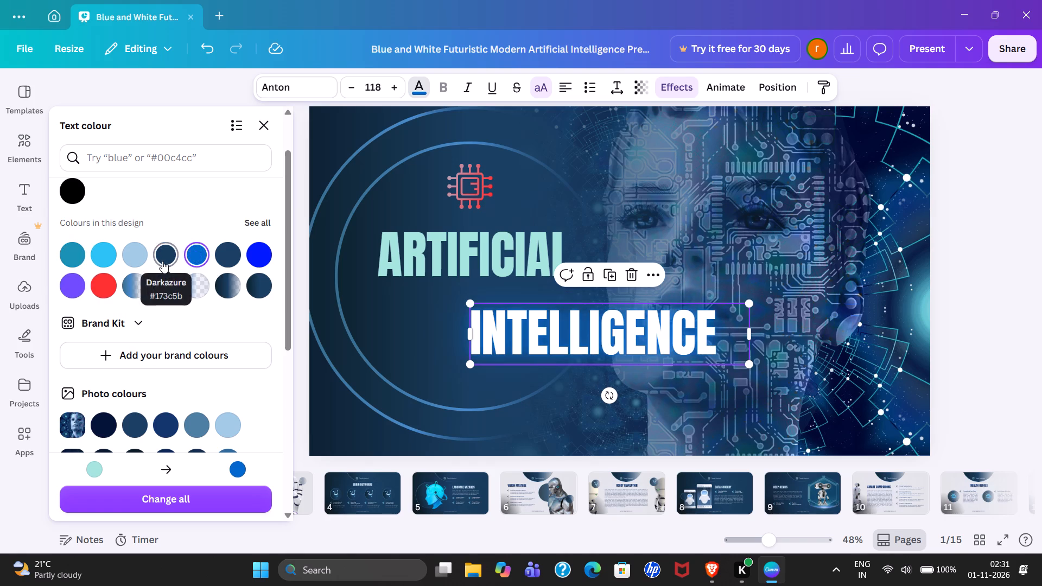
{"action": "left_click", "coordinate": [162, 261]}
{"action": "left_click", "coordinate": [93, 258]}
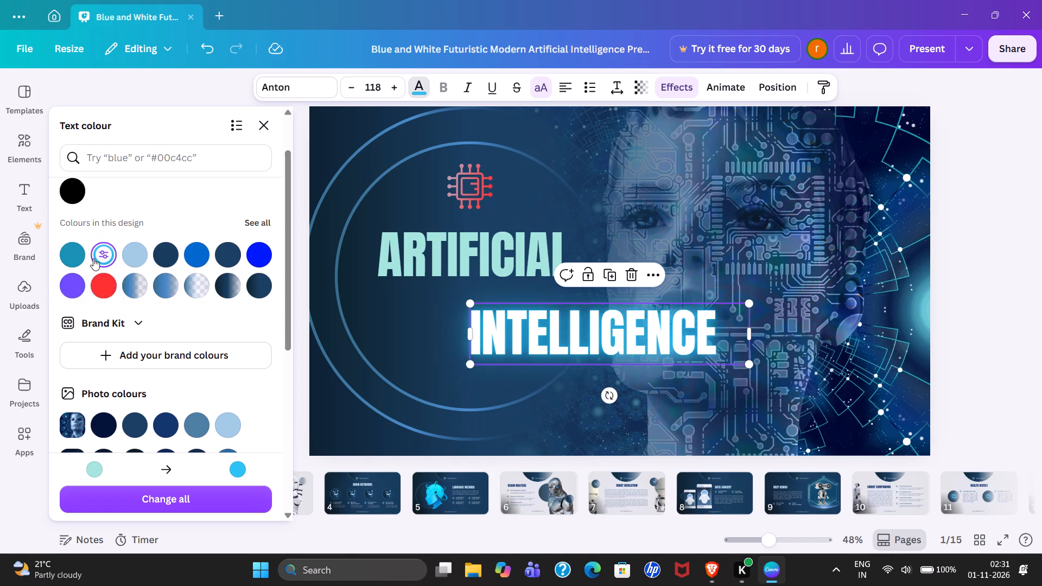
{"action": "left_click", "coordinate": [67, 257]}
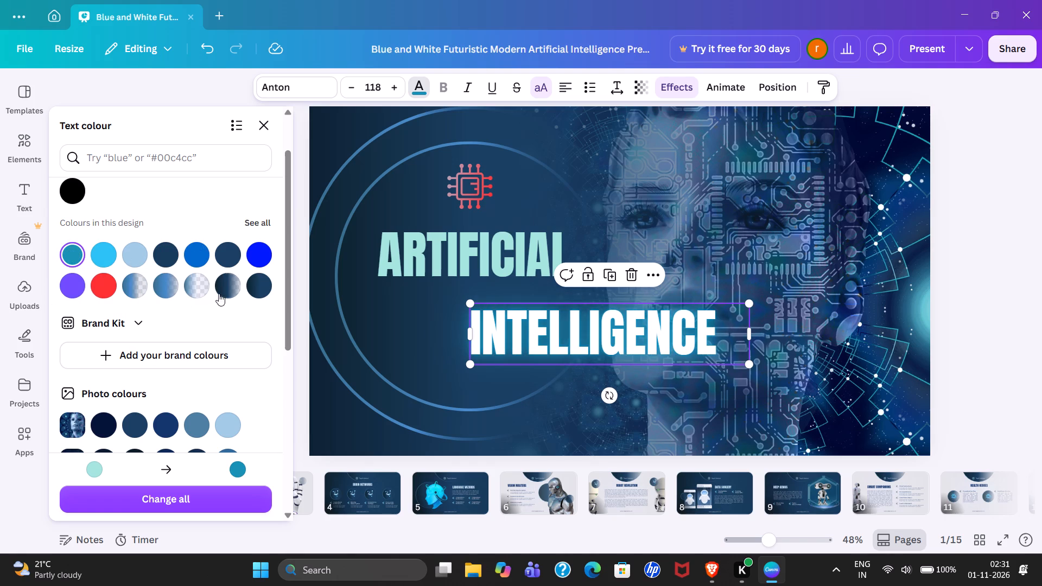
{"action": "scroll", "coordinate": [208, 304], "scroll_direction": "down", "scroll_amount": 2}
{"action": "left_click", "coordinate": [225, 288]}
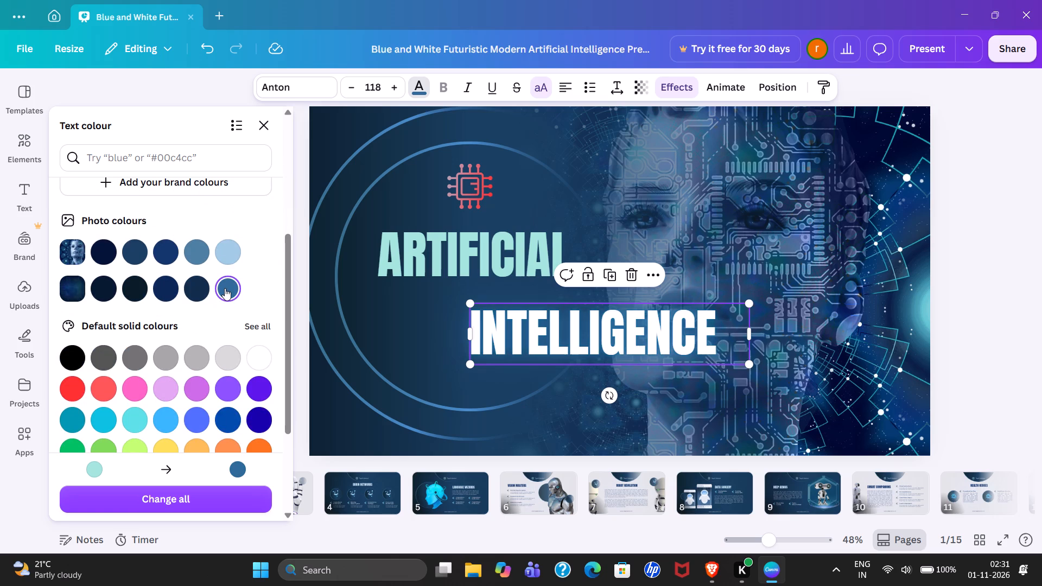
{"action": "left_click", "coordinate": [199, 289]}
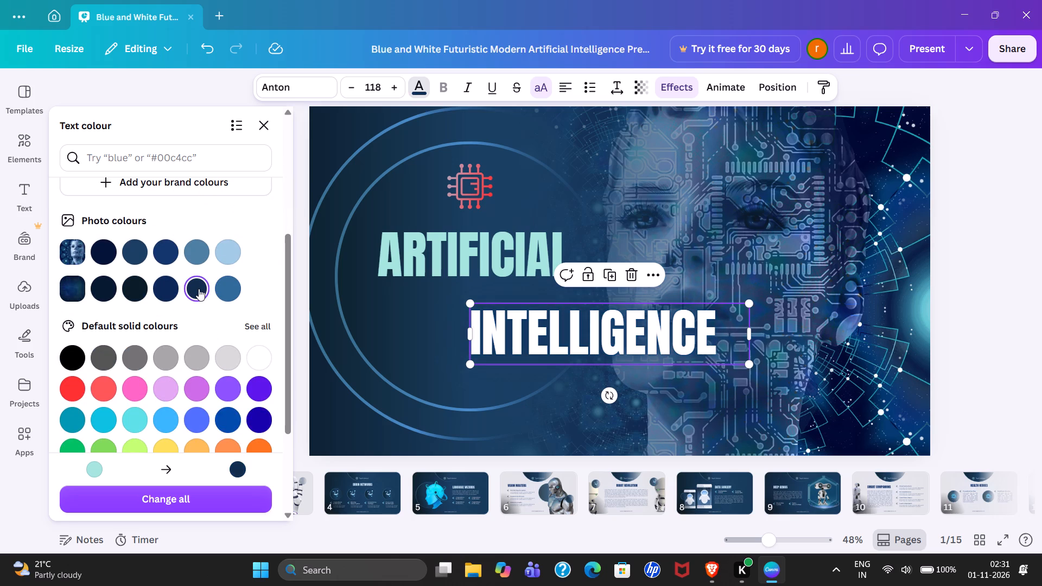
{"action": "left_click", "coordinate": [163, 288]}
{"action": "left_click", "coordinate": [145, 290]}
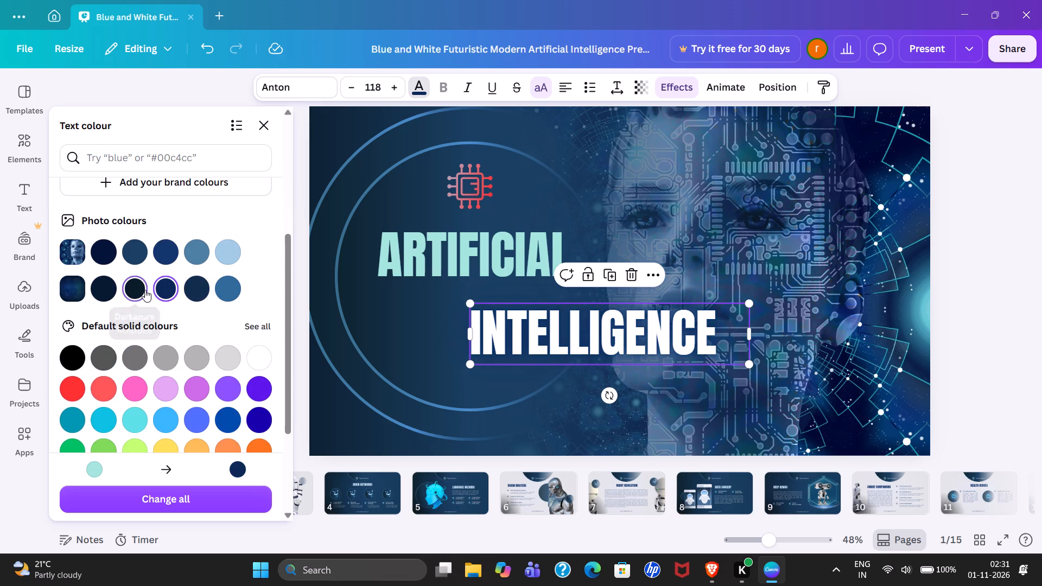
{"action": "left_click", "coordinate": [95, 292]}
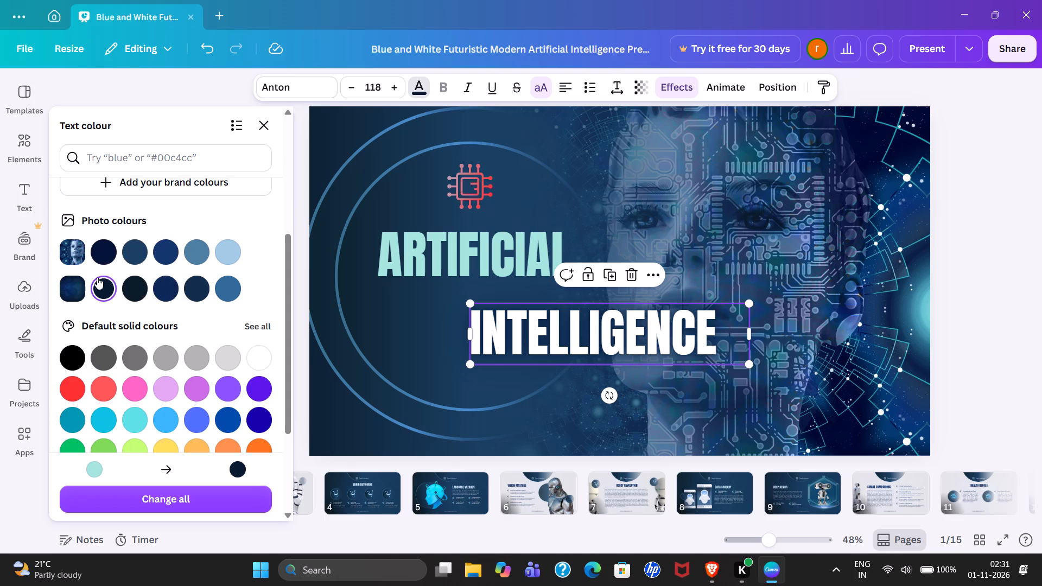
{"action": "left_click", "coordinate": [123, 289]}
Delete the website address and the Thynk Unlimited text from slide 2.
{"action": "scroll", "coordinate": [412, 489], "scroll_direction": "right", "scroll_amount": 9}
{"action": "left_click", "coordinate": [404, 493]}
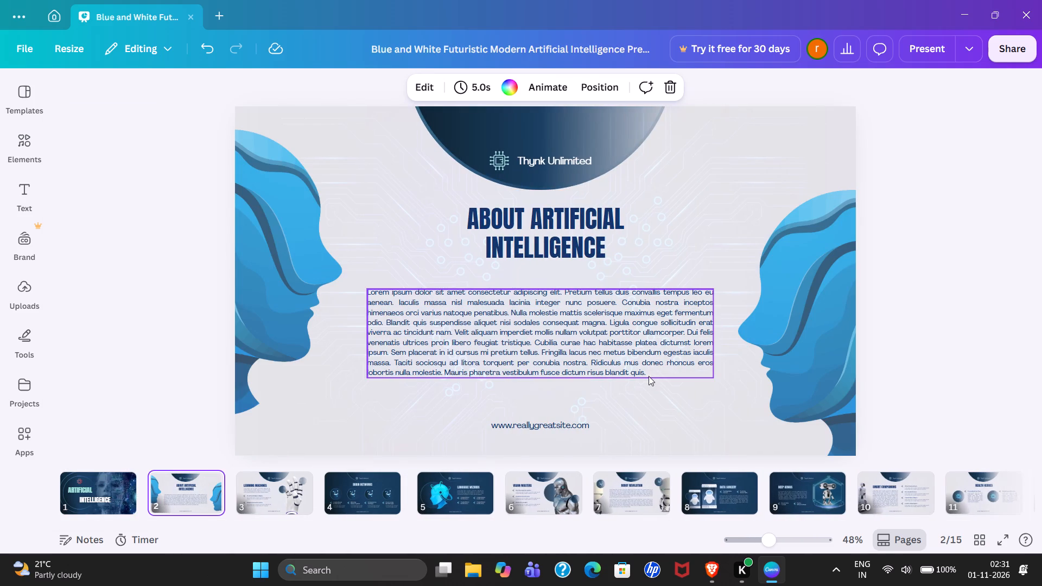
{"action": "left_click", "coordinate": [560, 425]}
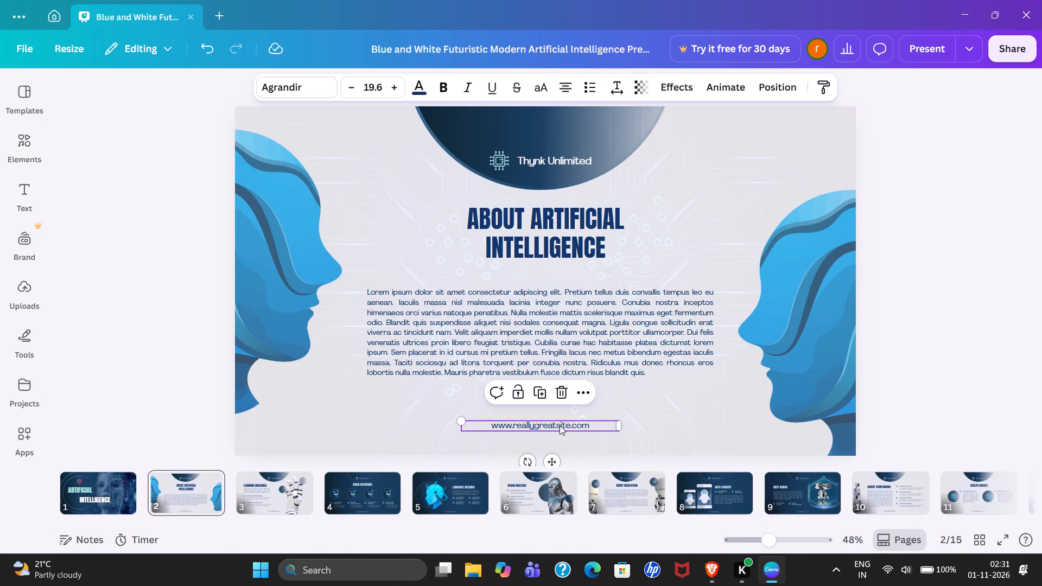
{"action": "left_click", "coordinate": [563, 390]}
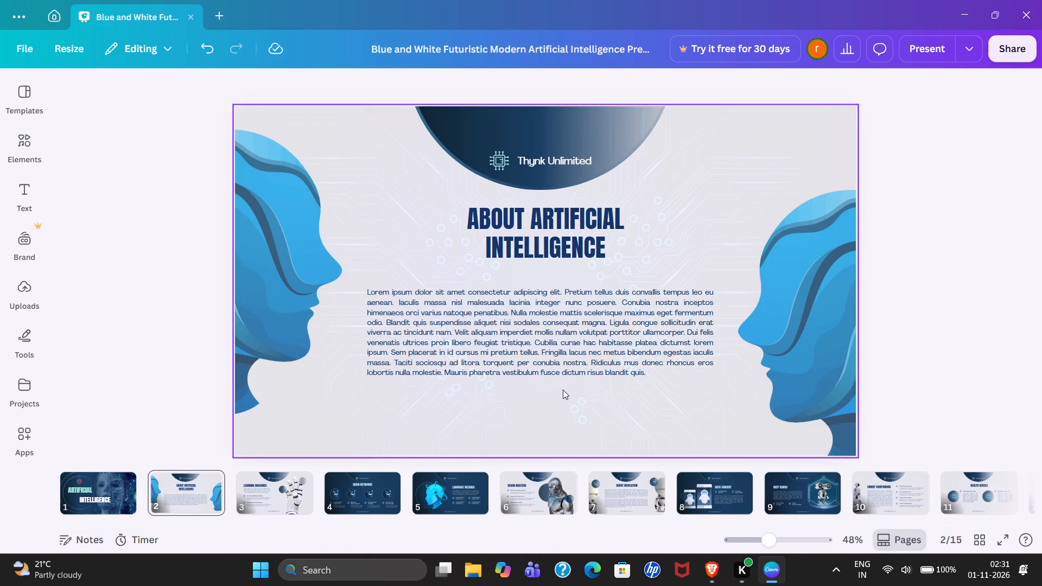
{"action": "left_click", "coordinate": [568, 165]}
{"action": "left_click", "coordinate": [579, 133]}
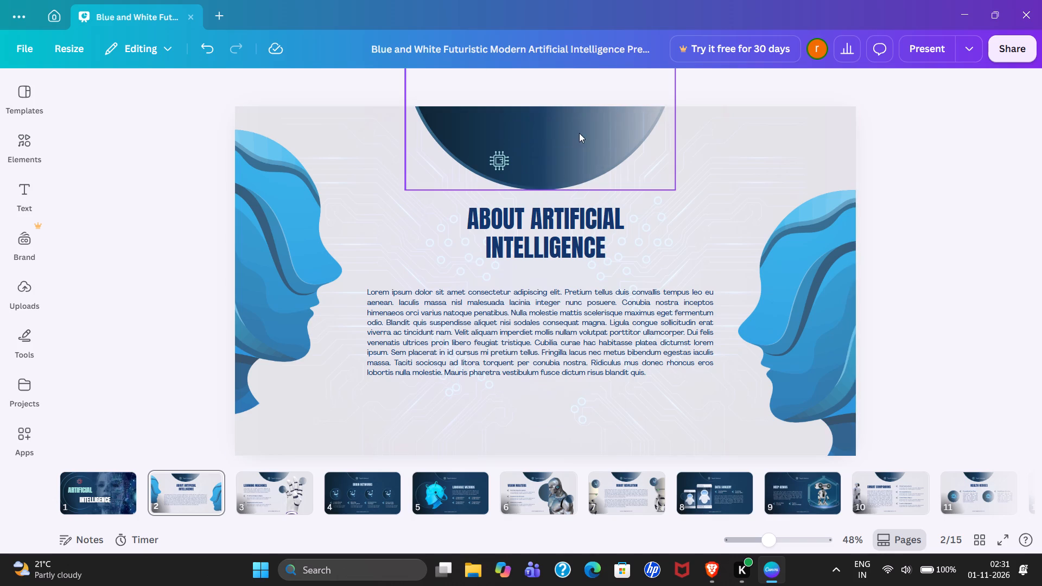
Move slide 2's chip icon to the middle of the dark circle above the title and enlarge it.
{"action": "left_click_drag", "start_coordinate": [500, 161], "coordinate": [536, 141]}
{"action": "left_click_drag", "start_coordinate": [545, 147], "coordinate": [563, 165]}
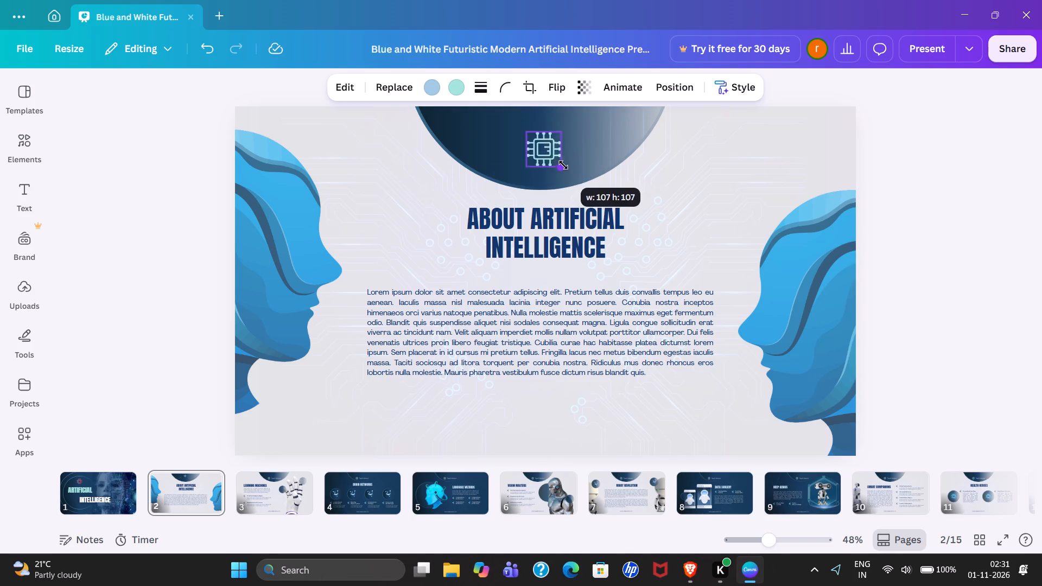
{"action": "left_click_drag", "start_coordinate": [563, 165], "coordinate": [585, 173]}
{"action": "left_click_drag", "start_coordinate": [554, 165], "coordinate": [539, 155]}
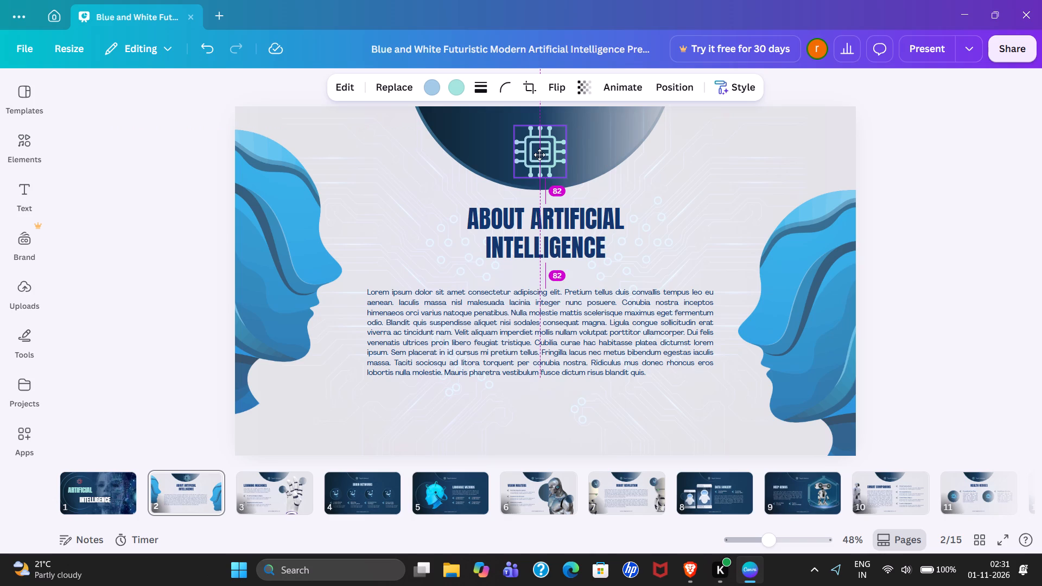
{"action": "left_click_drag", "start_coordinate": [539, 155], "coordinate": [538, 153]}
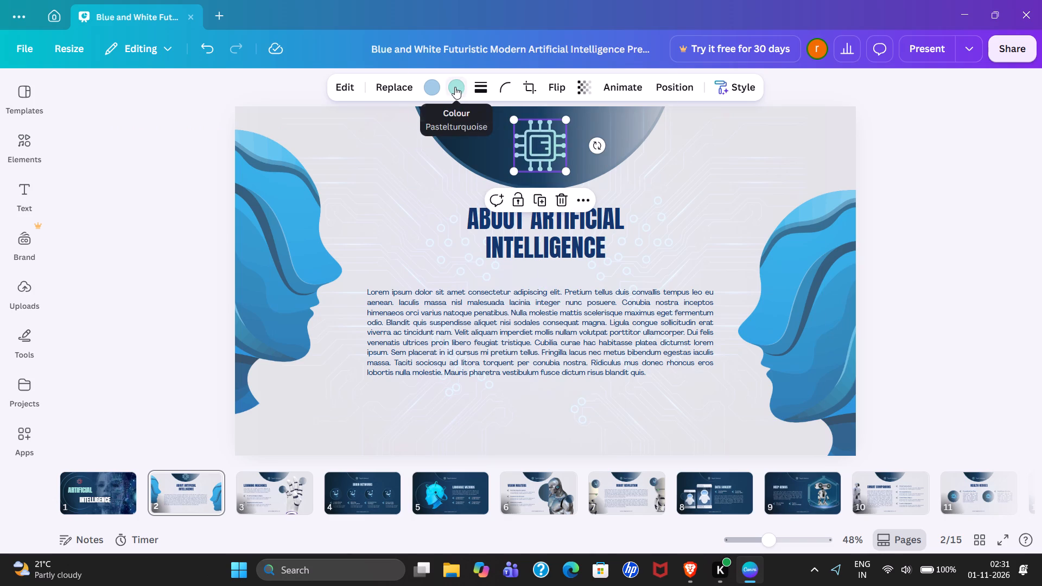
Change both the mint and light blue colours of slide 2's chip icon to Bright red #ff3131.
{"action": "left_click", "coordinate": [454, 87]}
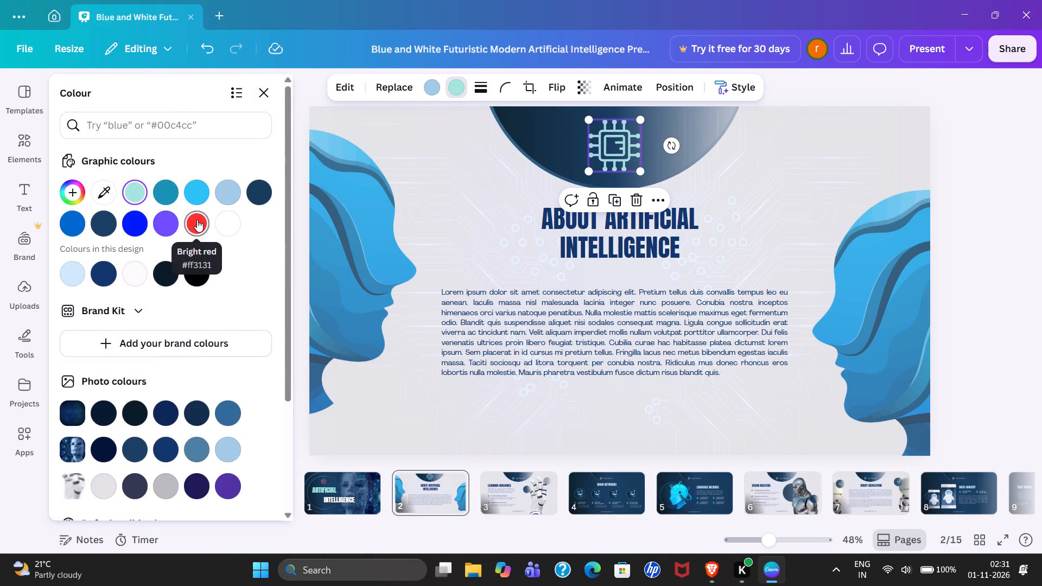
{"action": "left_click", "coordinate": [197, 220]}
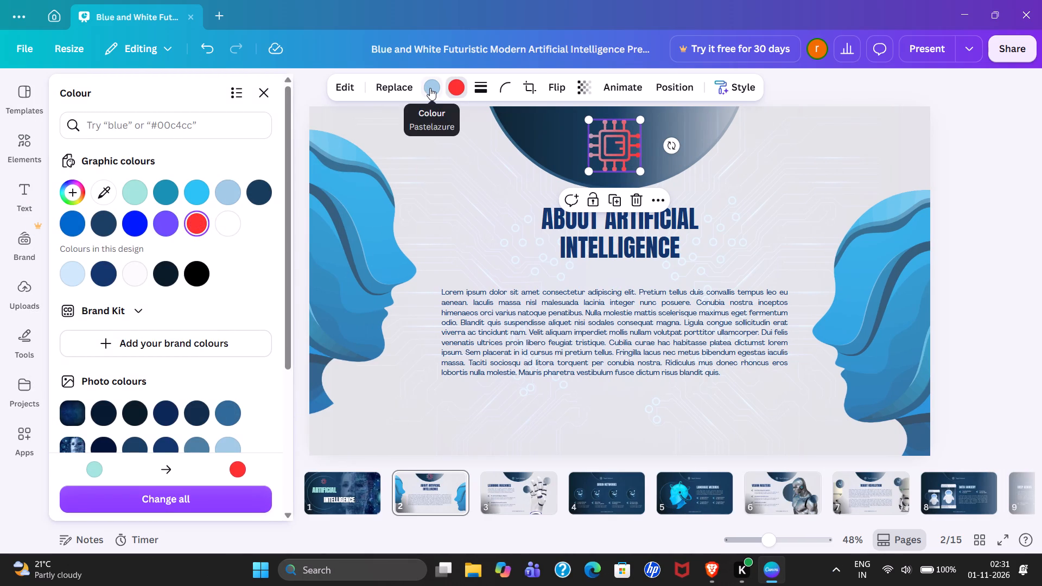
{"action": "left_click", "coordinate": [430, 88]}
{"action": "left_click", "coordinate": [195, 217]}
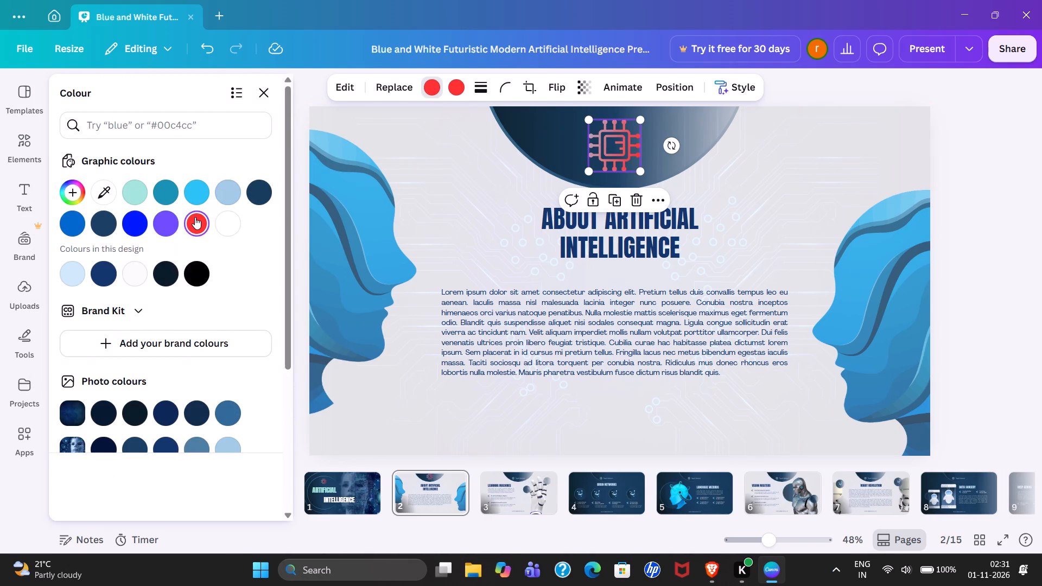
Nudge the red chip icon slightly up and left within the dark circle.
{"action": "left_click", "coordinate": [482, 188]}
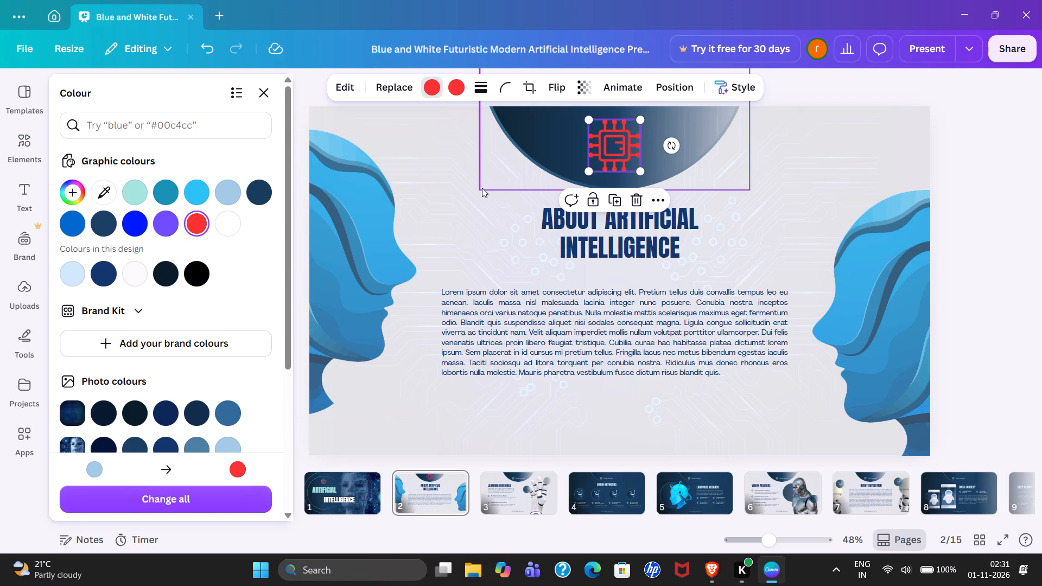
{"action": "left_click_drag", "start_coordinate": [599, 154], "coordinate": [594, 151]}
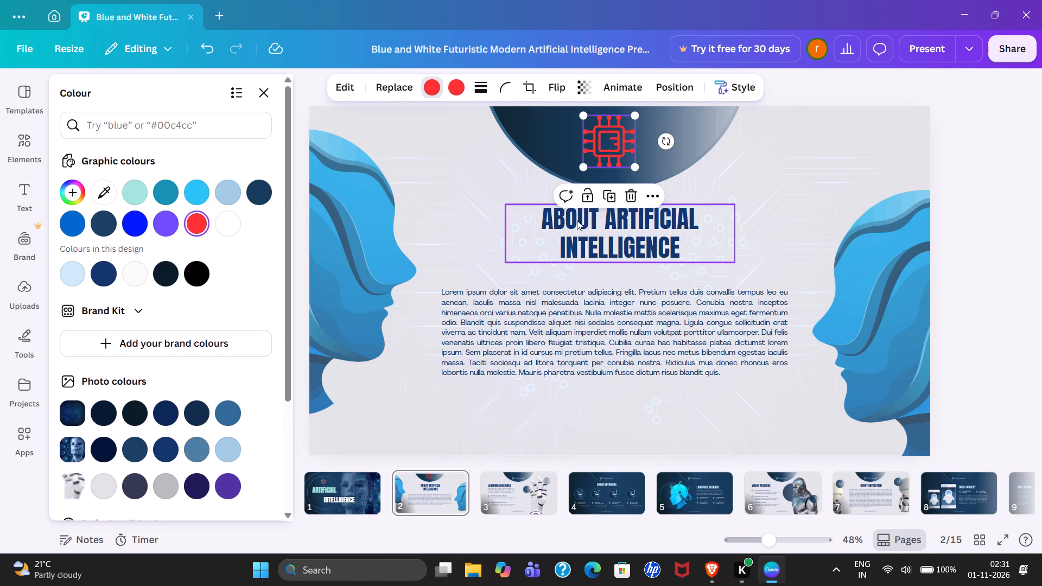
Widen the ABOUT ARTIFICIAL INTELLIGENCE title box so it fits on one line and recentre it under the chip icon.
{"action": "left_click", "coordinate": [577, 220]}
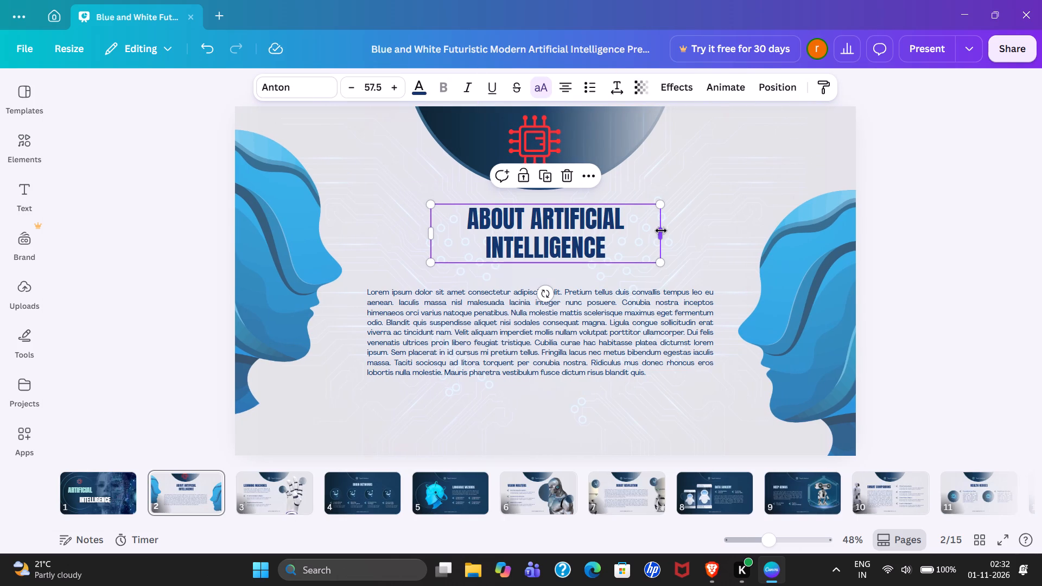
{"action": "left_click_drag", "start_coordinate": [661, 231], "coordinate": [734, 223]}
{"action": "left_click_drag", "start_coordinate": [642, 220], "coordinate": [618, 221]}
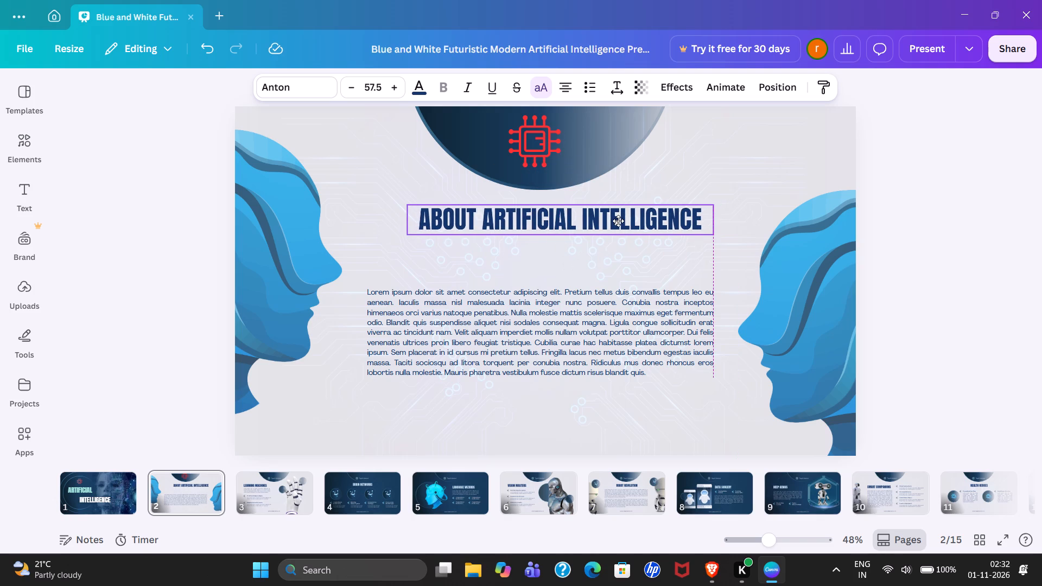
{"action": "left_click_drag", "start_coordinate": [618, 221], "coordinate": [608, 222]}
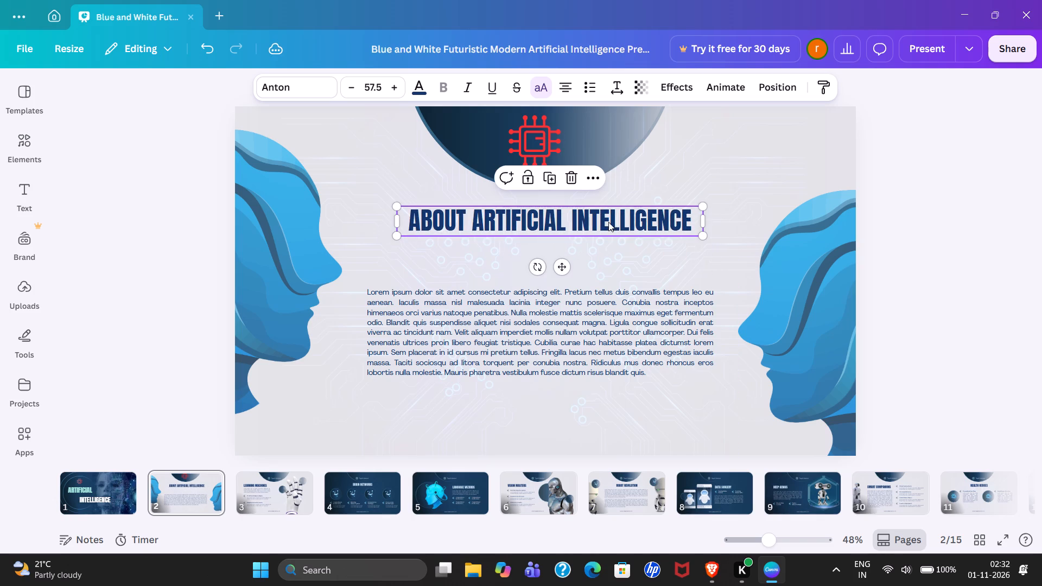
Move the lorem ipsum paragraph up closer to the title and narrow its text box from the right side.
{"action": "left_click_drag", "start_coordinate": [526, 366], "coordinate": [541, 346]}
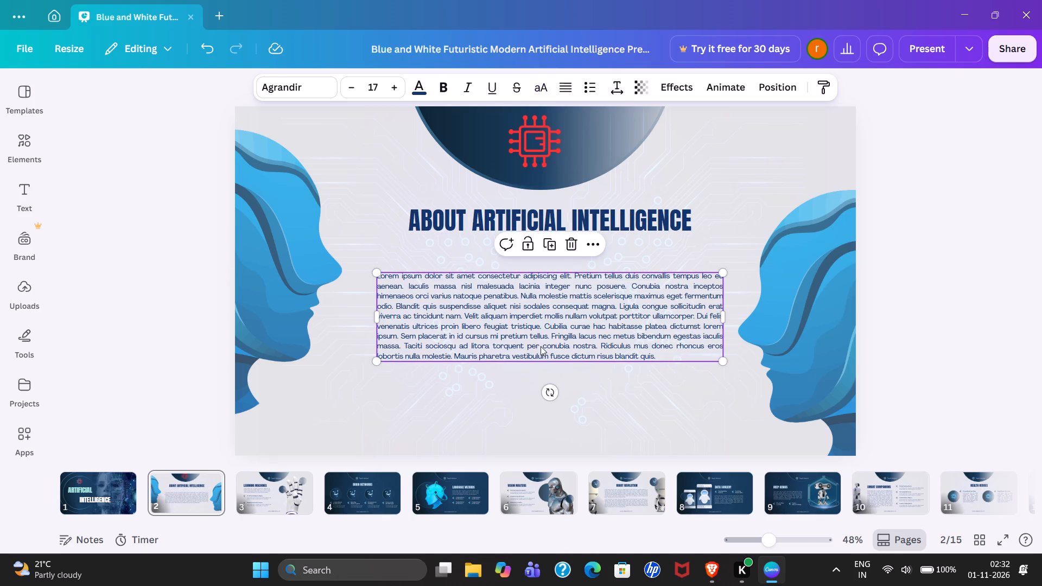
{"action": "left_click_drag", "start_coordinate": [724, 311], "coordinate": [636, 321]}
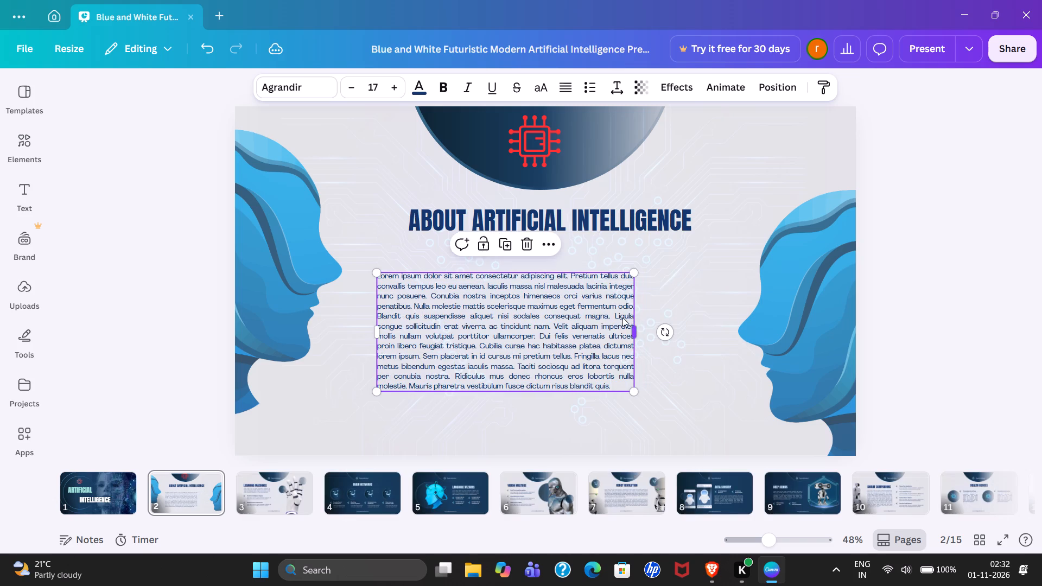
Increase the lorem ipsum paragraph's font size to 20.
{"action": "left_click", "coordinate": [393, 90]}
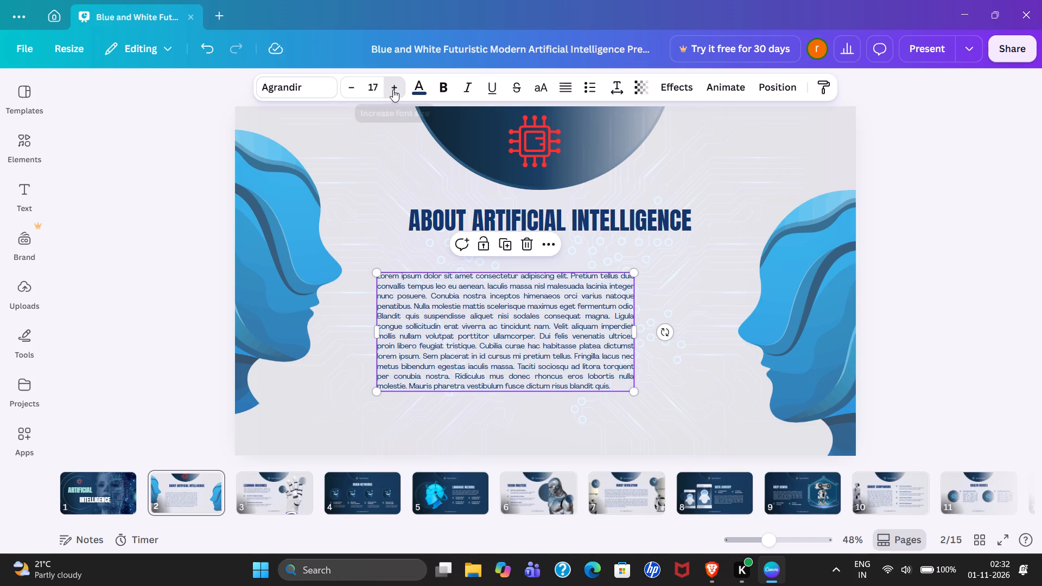
{"action": "left_click", "coordinate": [393, 90]}
{"action": "left_click", "coordinate": [393, 90]}
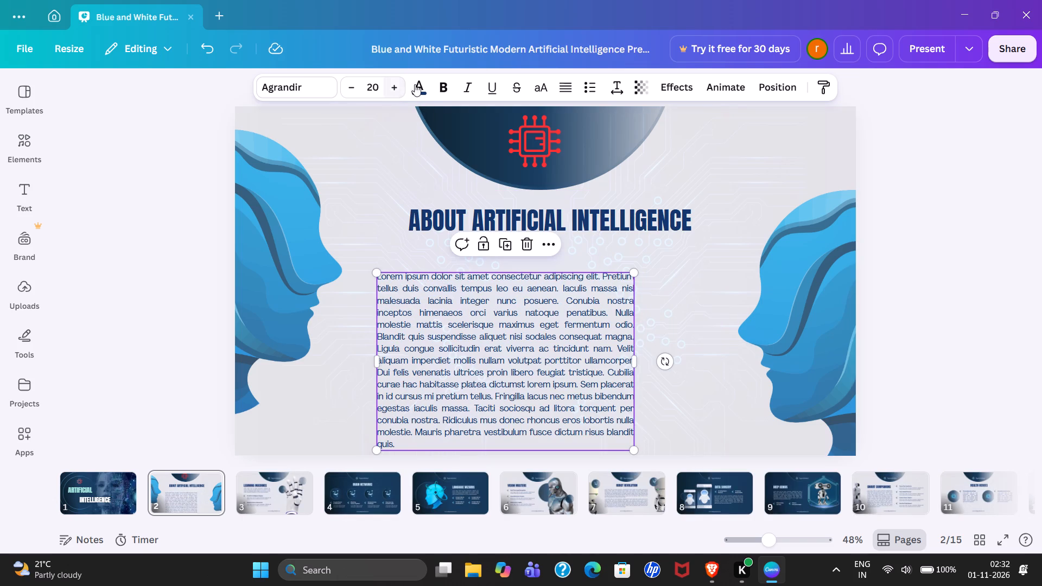
Try blue, green gradient, lime, green and cyan on the lorem ipsum paragraph's text, settling on the default teal.
{"action": "left_click", "coordinate": [418, 85]}
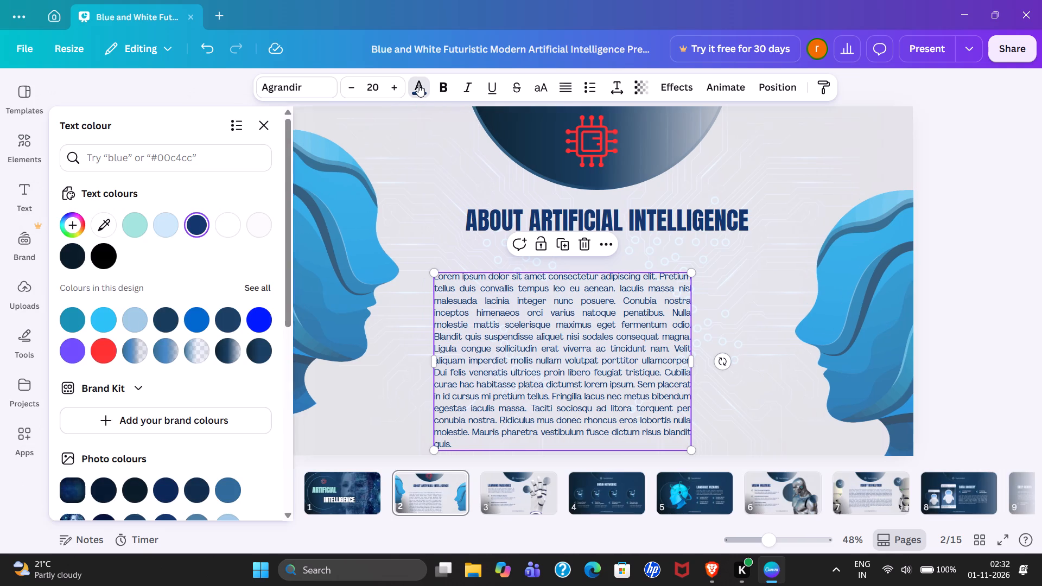
{"action": "left_click", "coordinate": [258, 318]}
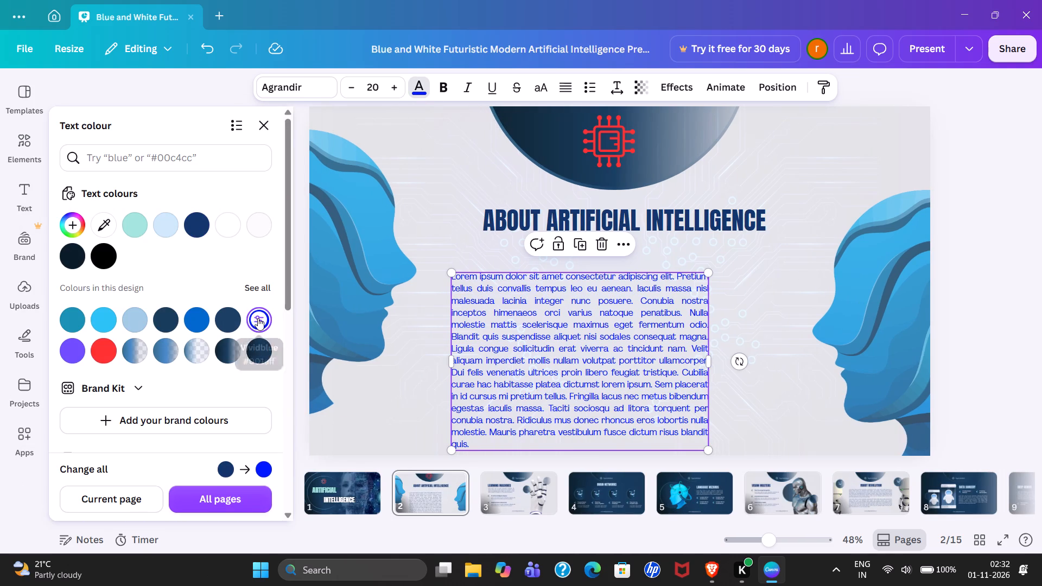
{"action": "left_click", "coordinate": [202, 315]}
{"action": "scroll", "coordinate": [187, 333], "scroll_direction": "down", "scroll_amount": 1}
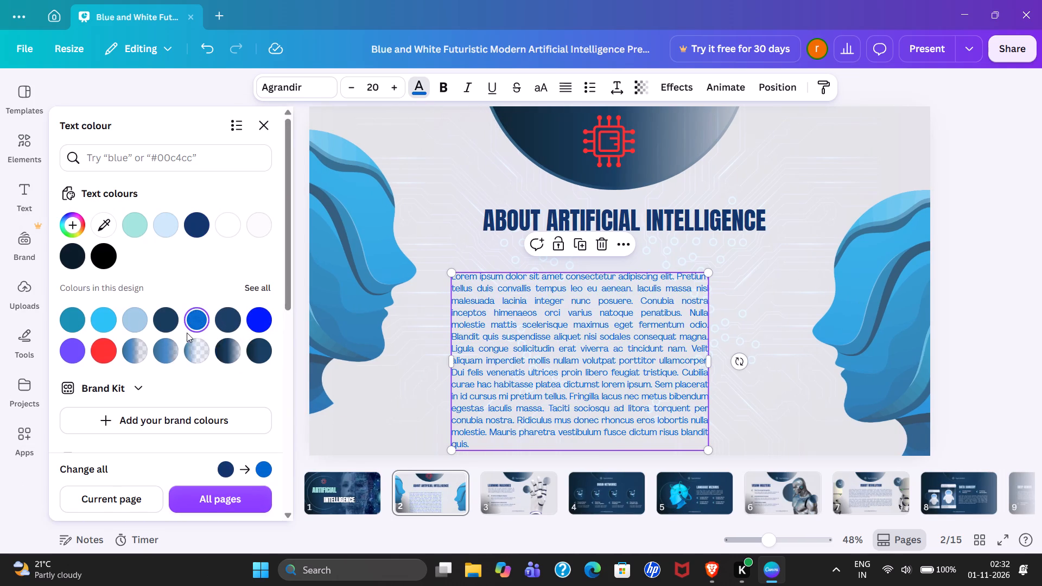
{"action": "scroll", "coordinate": [187, 333], "scroll_direction": "down", "scroll_amount": 5}
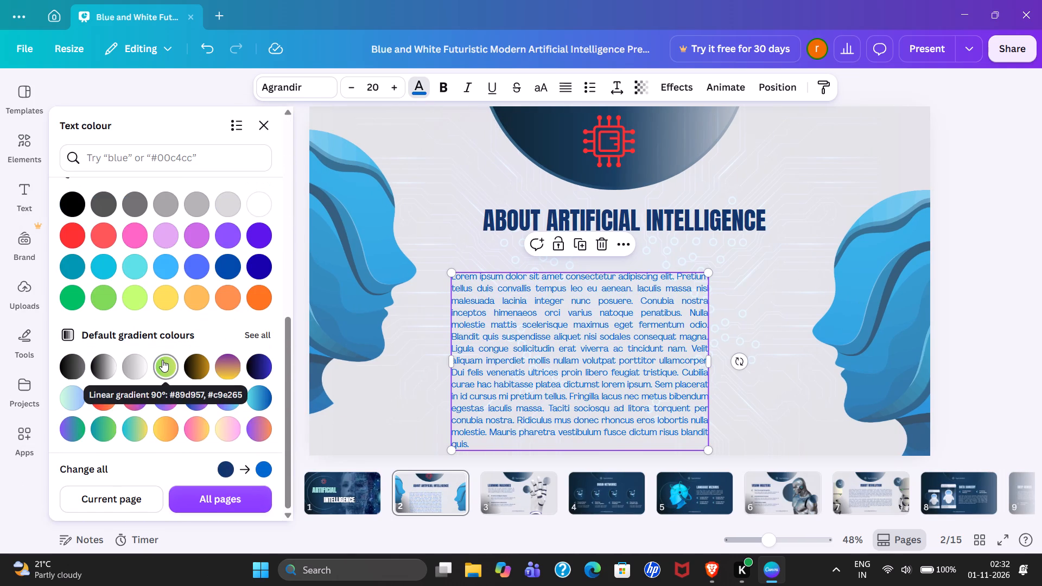
{"action": "left_click", "coordinate": [162, 360]}
{"action": "left_click", "coordinate": [130, 298]}
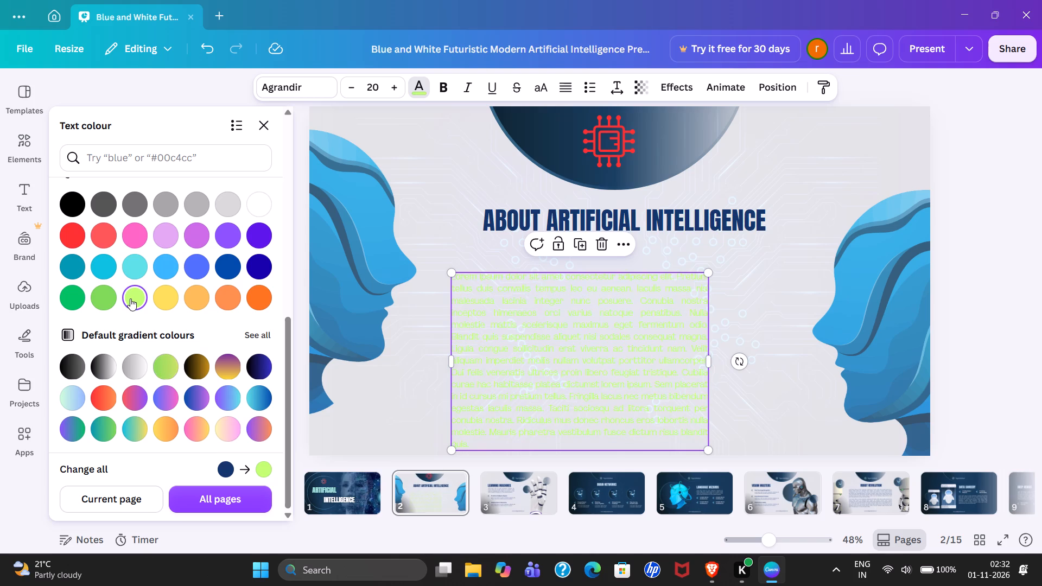
{"action": "left_click", "coordinate": [69, 296]}
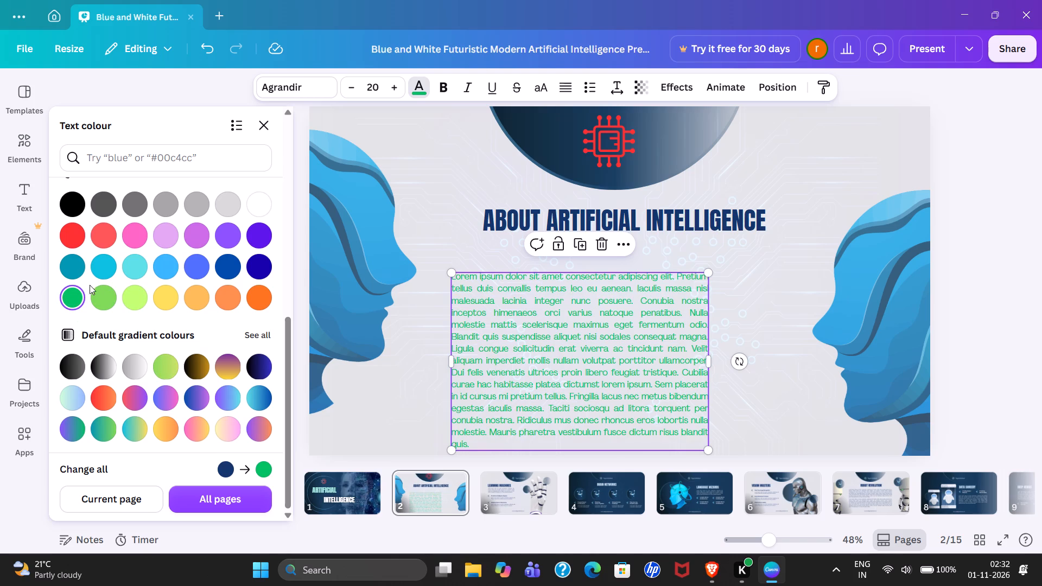
{"action": "left_click", "coordinate": [79, 273]}
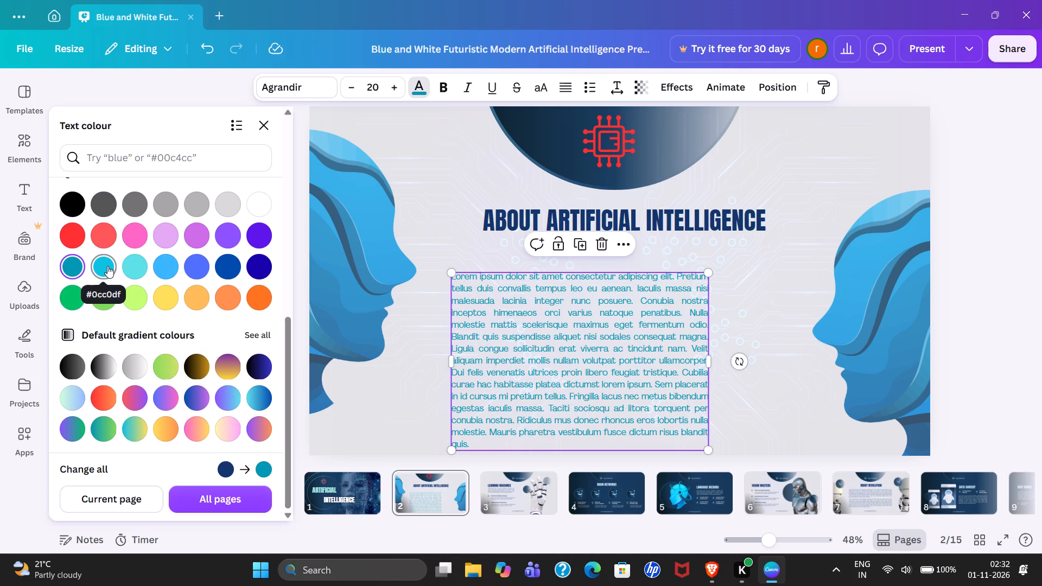
{"action": "left_click", "coordinate": [107, 266]}
{"action": "left_click", "coordinate": [71, 263]}
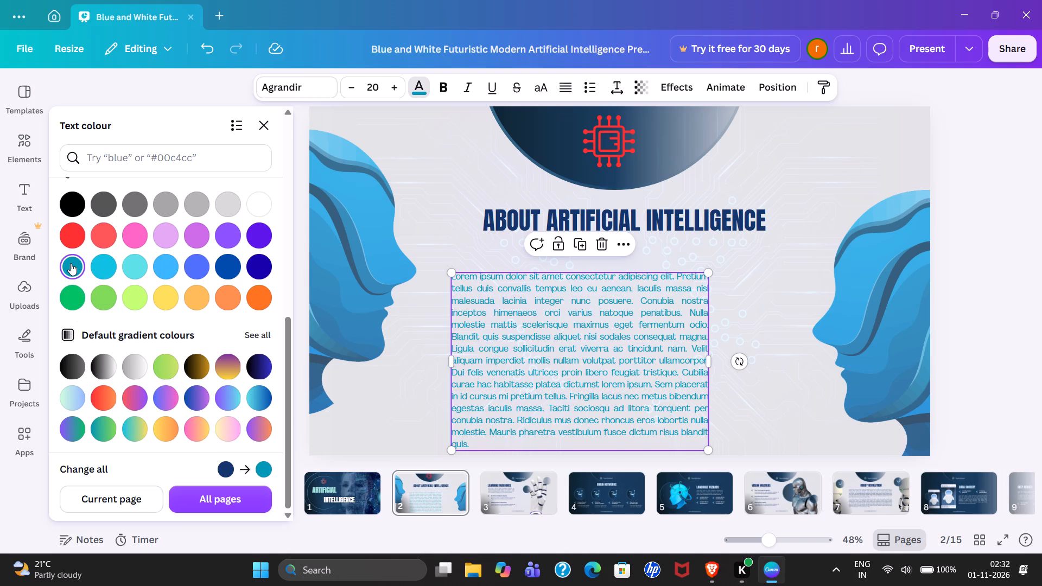
Shrink the blue head illustration on the slide's left side to about 430 by 450 and place it against the left edge.
{"action": "left_click", "coordinate": [336, 289]}
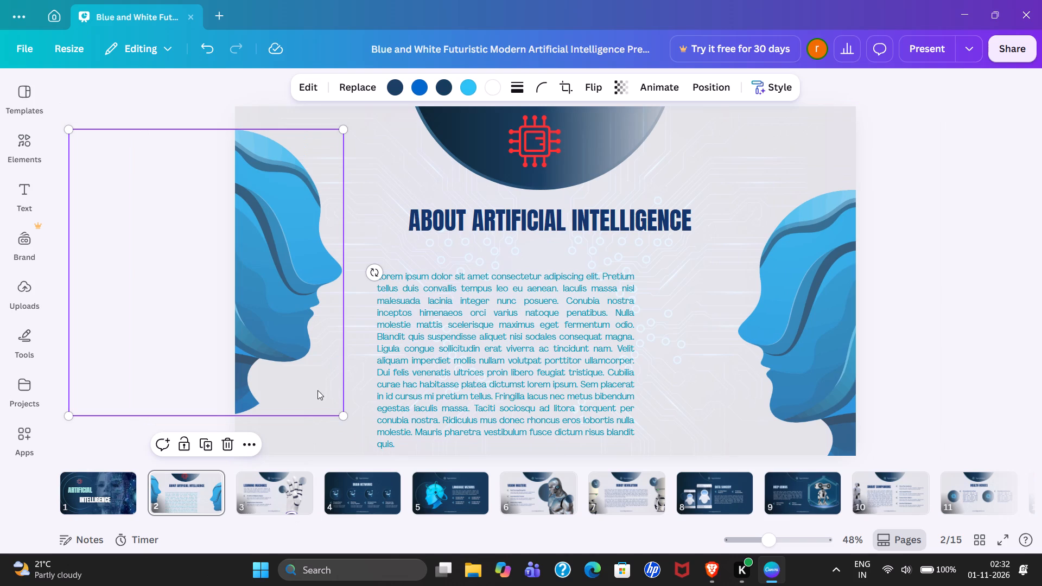
{"action": "left_click_drag", "start_coordinate": [345, 413], "coordinate": [322, 366]}
{"action": "left_click_drag", "start_coordinate": [293, 322], "coordinate": [318, 360]}
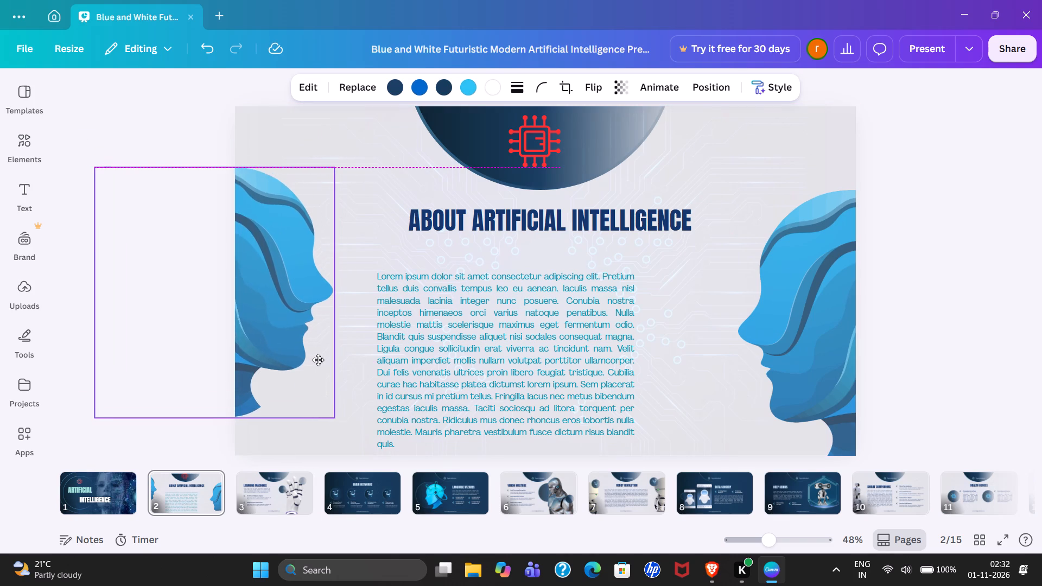
{"action": "left_click_drag", "start_coordinate": [318, 360], "coordinate": [314, 360]}
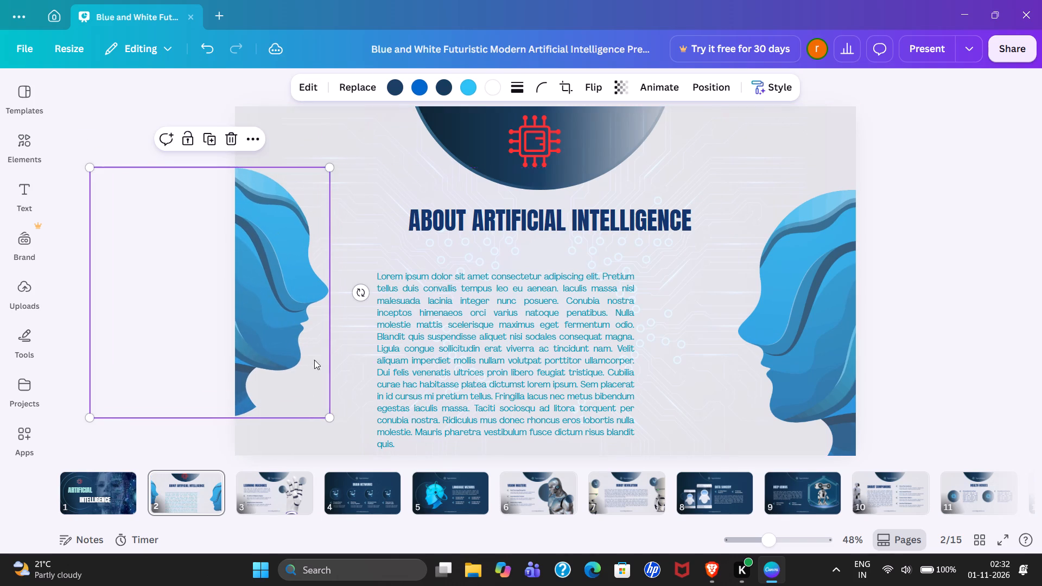
{"action": "left_click_drag", "start_coordinate": [328, 419], "coordinate": [323, 375]}
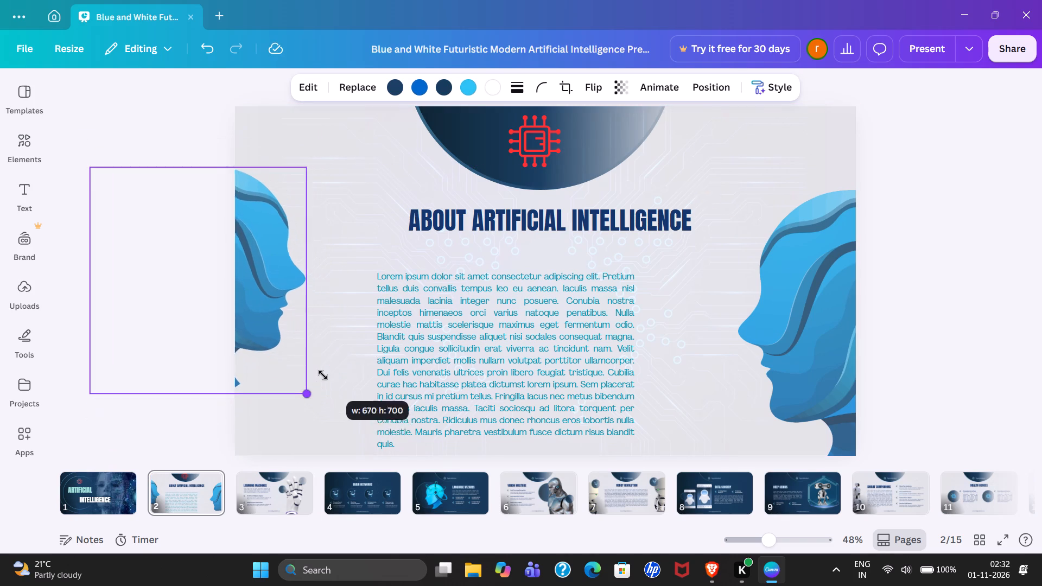
{"action": "left_click_drag", "start_coordinate": [323, 375], "coordinate": [316, 366]}
{"action": "left_click_drag", "start_coordinate": [275, 301], "coordinate": [296, 305]}
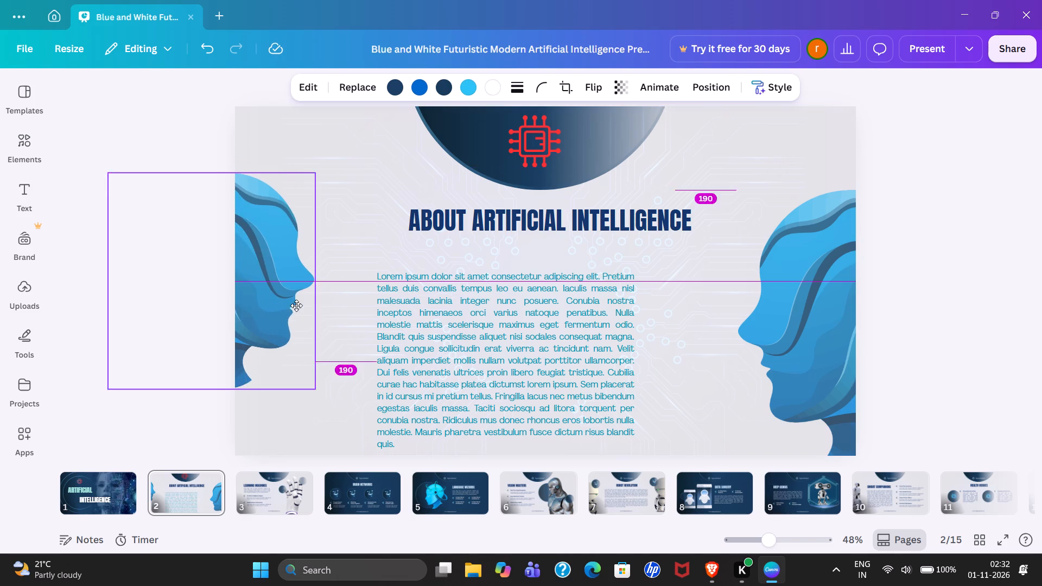
{"action": "left_click_drag", "start_coordinate": [296, 305], "coordinate": [306, 310]}
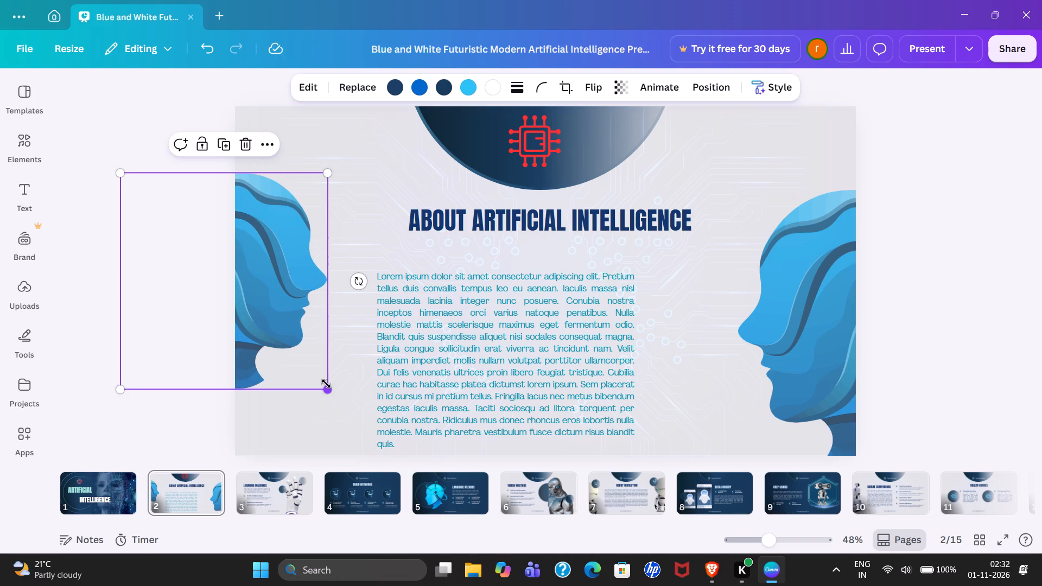
{"action": "left_click_drag", "start_coordinate": [326, 384], "coordinate": [310, 354]}
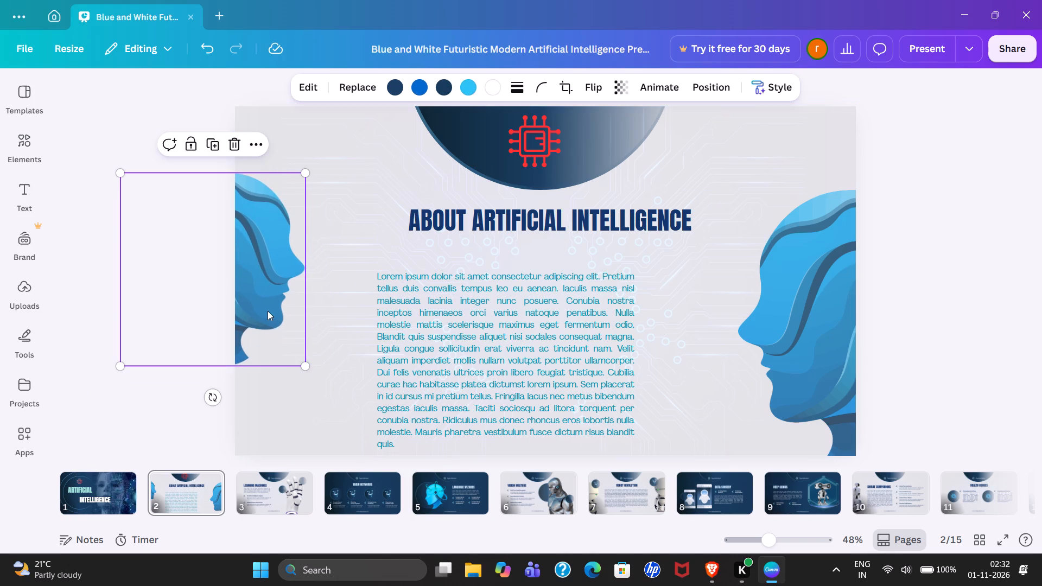
{"action": "left_click_drag", "start_coordinate": [266, 309], "coordinate": [316, 342]}
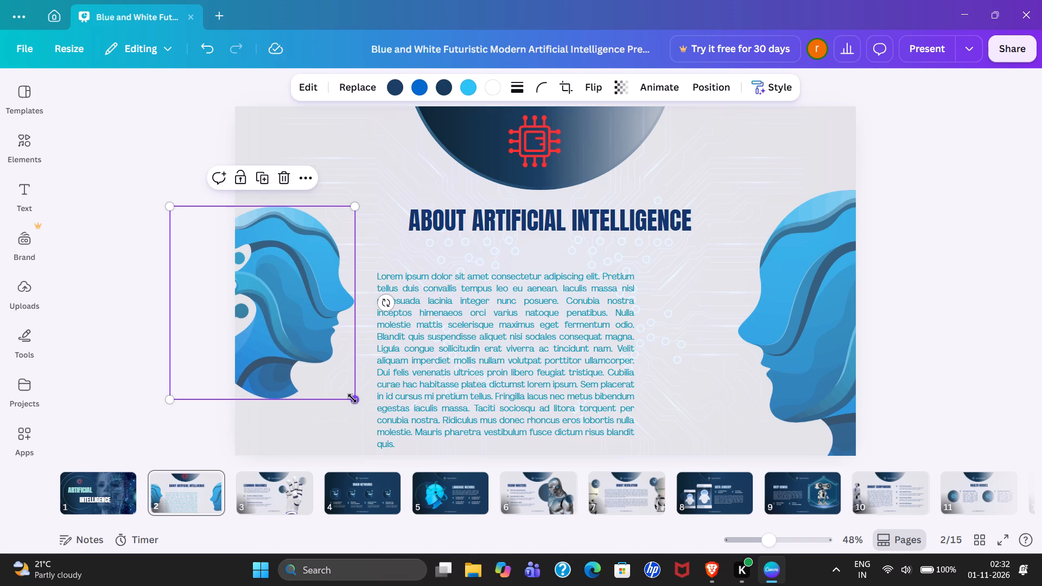
{"action": "left_click_drag", "start_coordinate": [352, 398], "coordinate": [301, 355]}
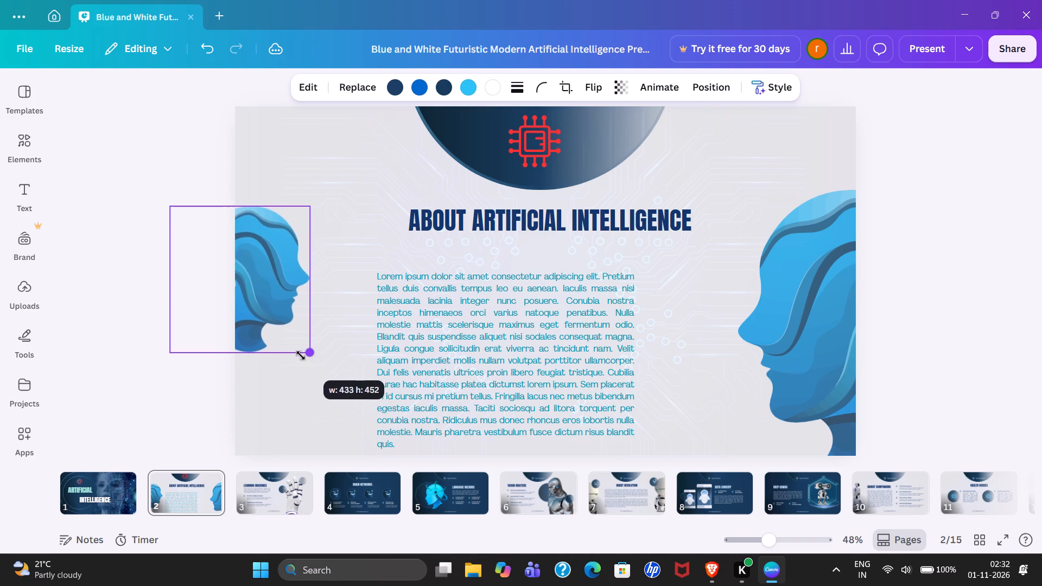
{"action": "left_click_drag", "start_coordinate": [301, 355], "coordinate": [300, 355]}
{"action": "left_click_drag", "start_coordinate": [274, 298], "coordinate": [258, 290]}
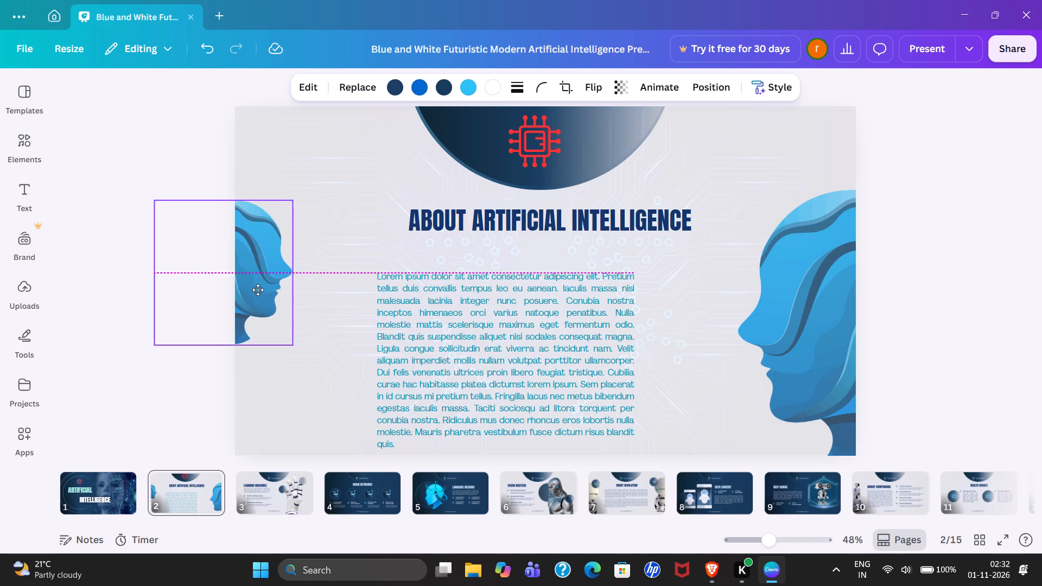
{"action": "left_click_drag", "start_coordinate": [258, 290], "coordinate": [262, 291]}
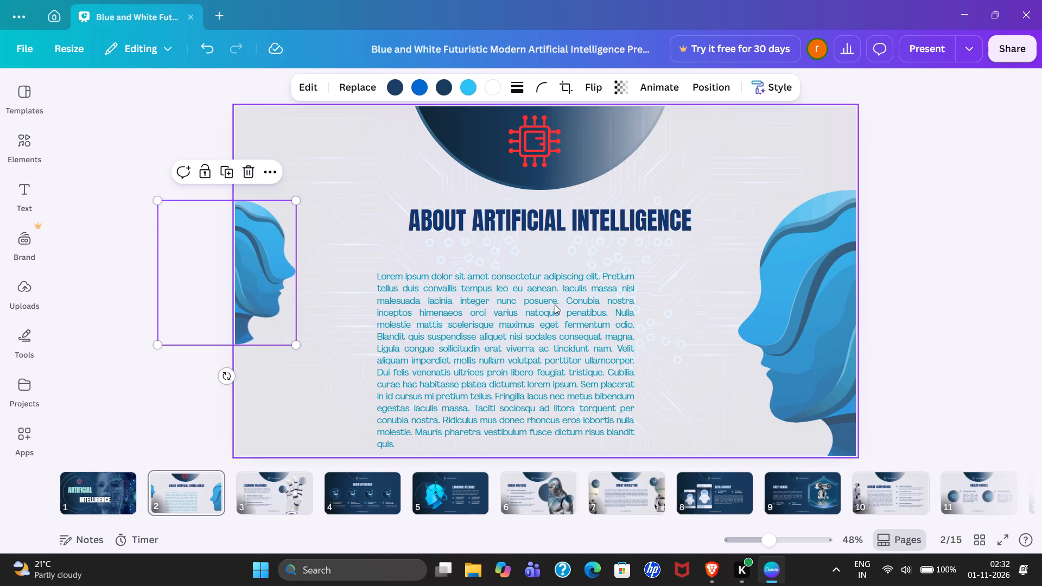
Shrink the blue head illustration on the slide's right side and place it at the upper right edge, partly off the slide.
{"action": "left_click", "coordinate": [821, 301]}
{"action": "left_click_drag", "start_coordinate": [821, 301], "coordinate": [787, 271]}
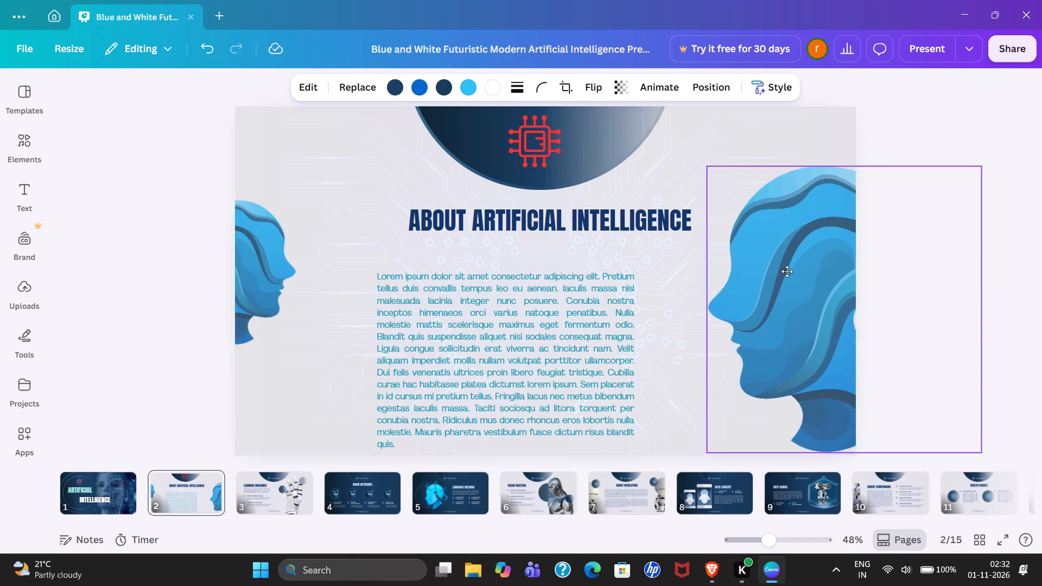
{"action": "left_click_drag", "start_coordinate": [787, 271], "coordinate": [764, 232]}
{"action": "left_click_drag", "start_coordinate": [679, 405], "coordinate": [753, 302]}
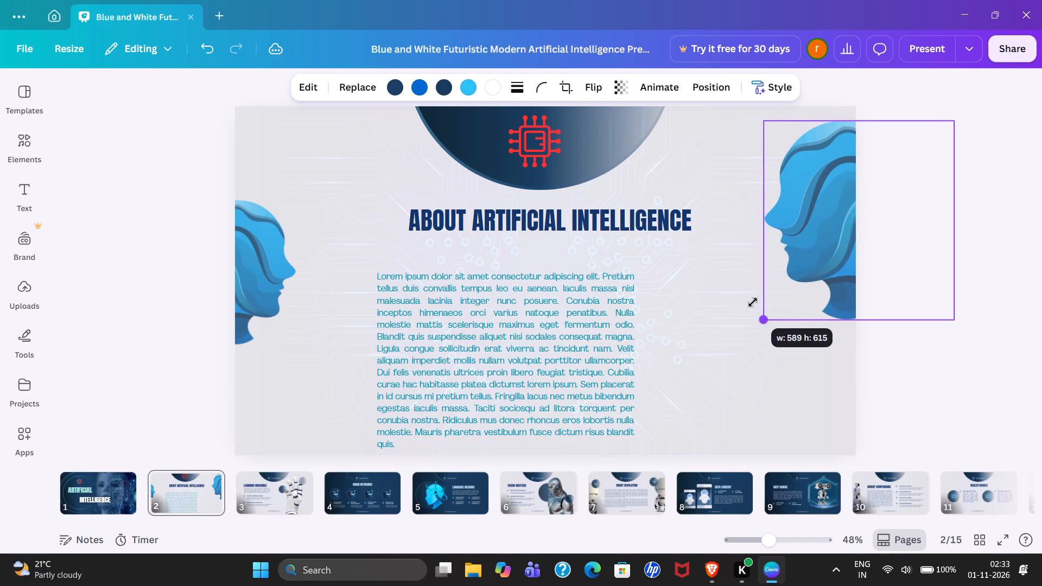
{"action": "left_click_drag", "start_coordinate": [753, 302], "coordinate": [755, 297]}
{"action": "left_click_drag", "start_coordinate": [802, 239], "coordinate": [782, 239]}
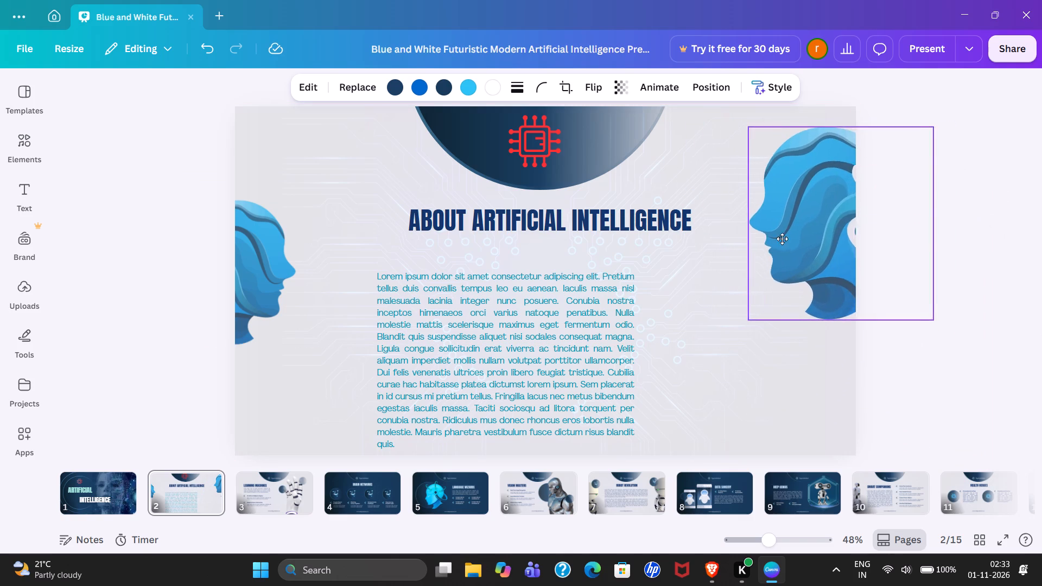
{"action": "left_click_drag", "start_coordinate": [782, 239], "coordinate": [805, 227]}
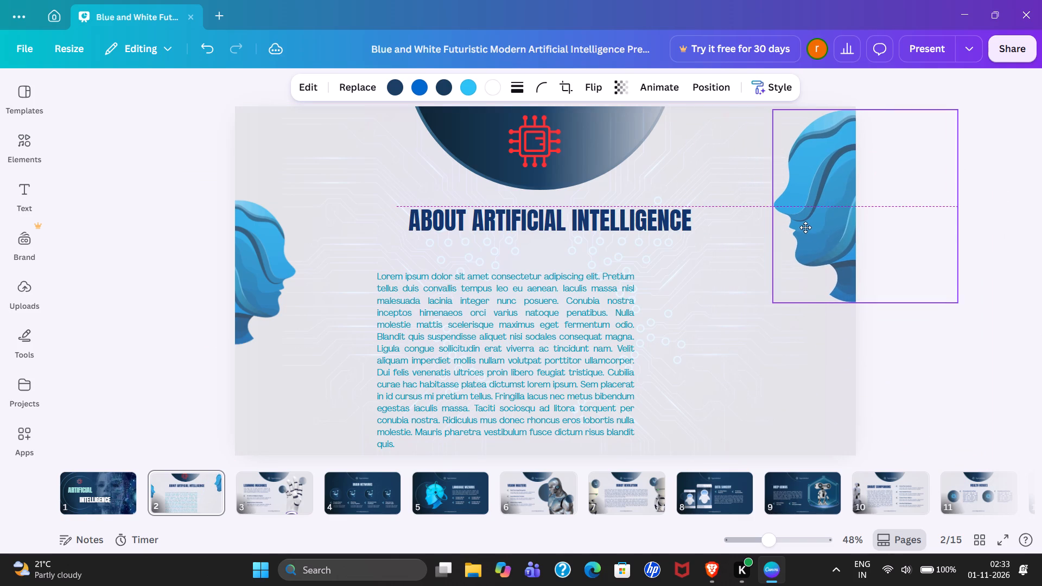
{"action": "left_click_drag", "start_coordinate": [805, 227], "coordinate": [805, 226]}
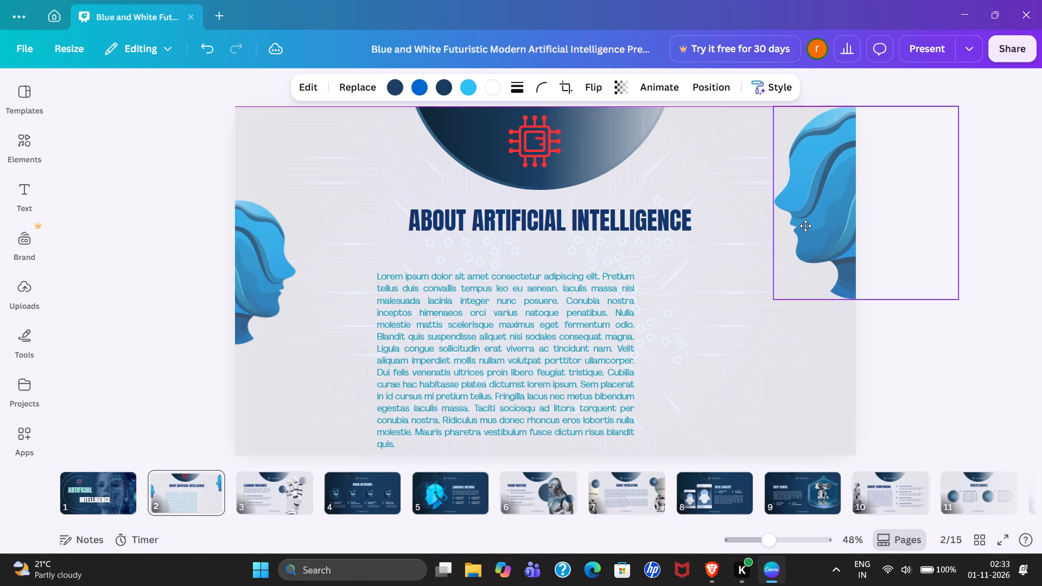
{"action": "left_click_drag", "start_coordinate": [805, 226], "coordinate": [803, 227]}
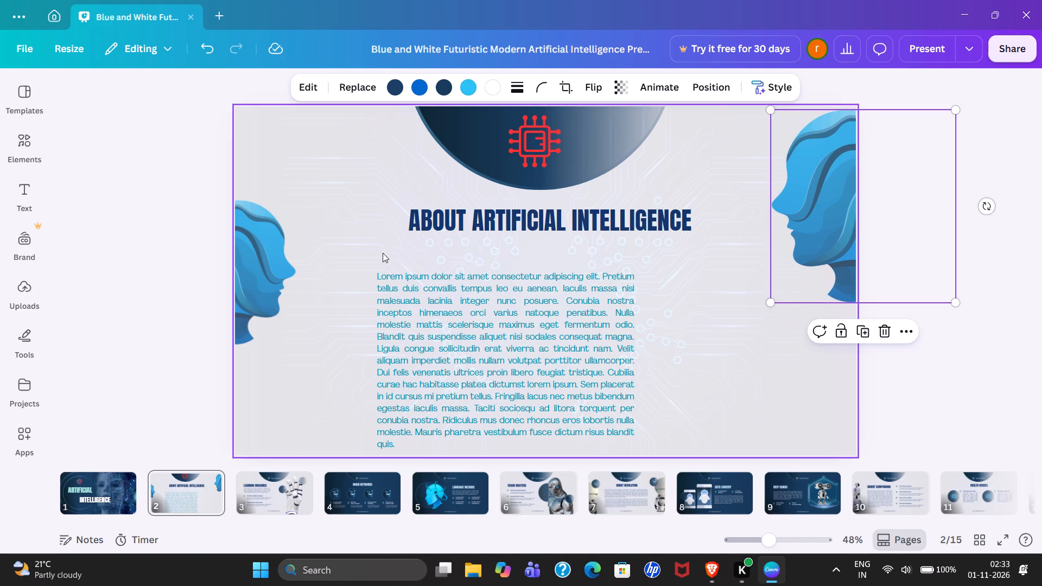
Shift the small left head illustration slightly inward so more of it shows on the slide.
{"action": "left_click_drag", "start_coordinate": [245, 273], "coordinate": [254, 272]}
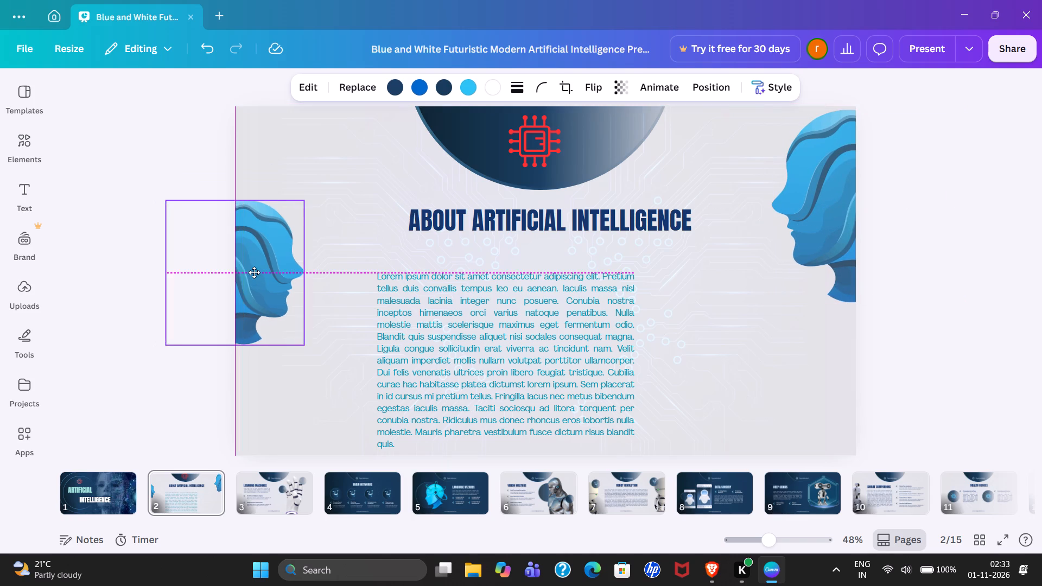
{"action": "left_click_drag", "start_coordinate": [254, 272], "coordinate": [251, 273]}
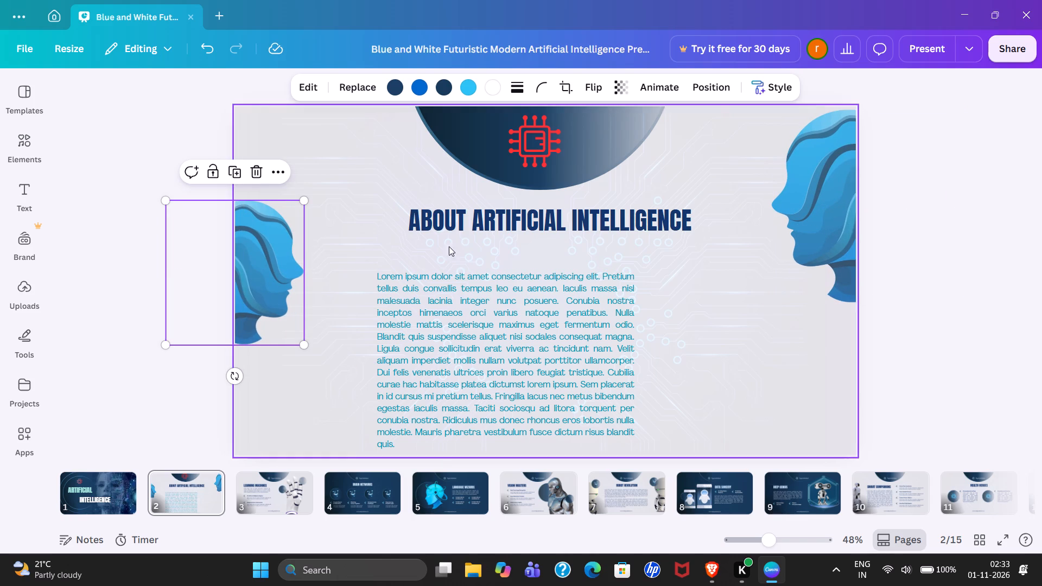
Increase the ABOUT ARTIFICIAL INTELLIGENCE title's font size to 64.5.
{"action": "left_click", "coordinate": [487, 229]}
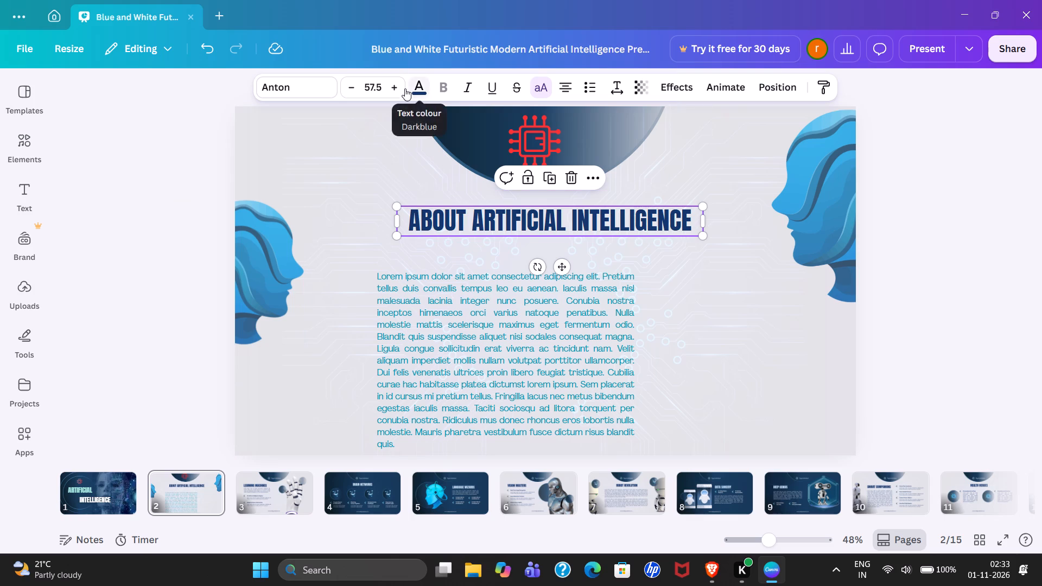
{"action": "triple_click", "coordinate": [397, 88]}
{"action": "triple_click", "coordinate": [397, 88]}
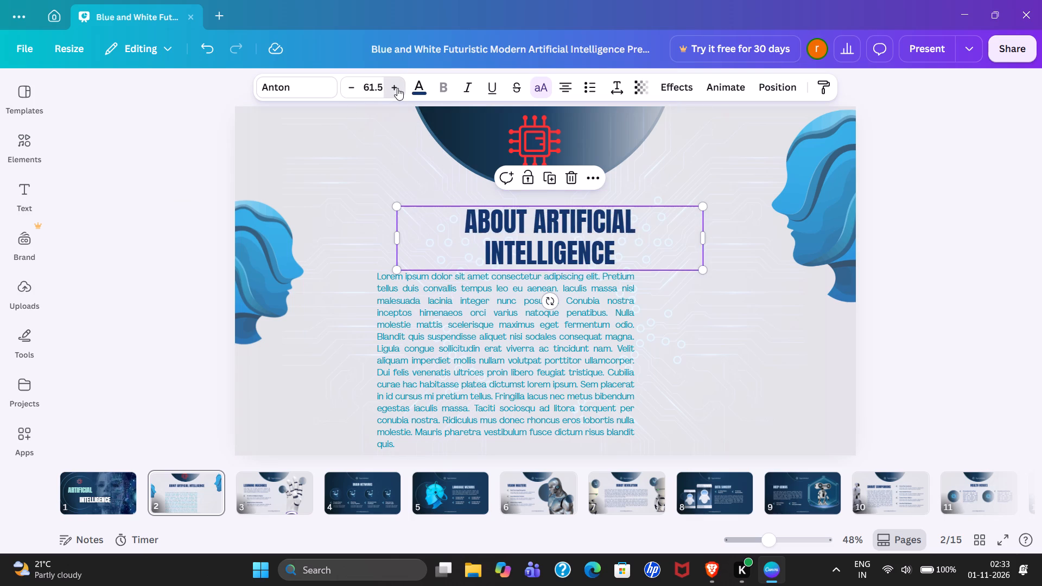
{"action": "left_click", "coordinate": [397, 88]}
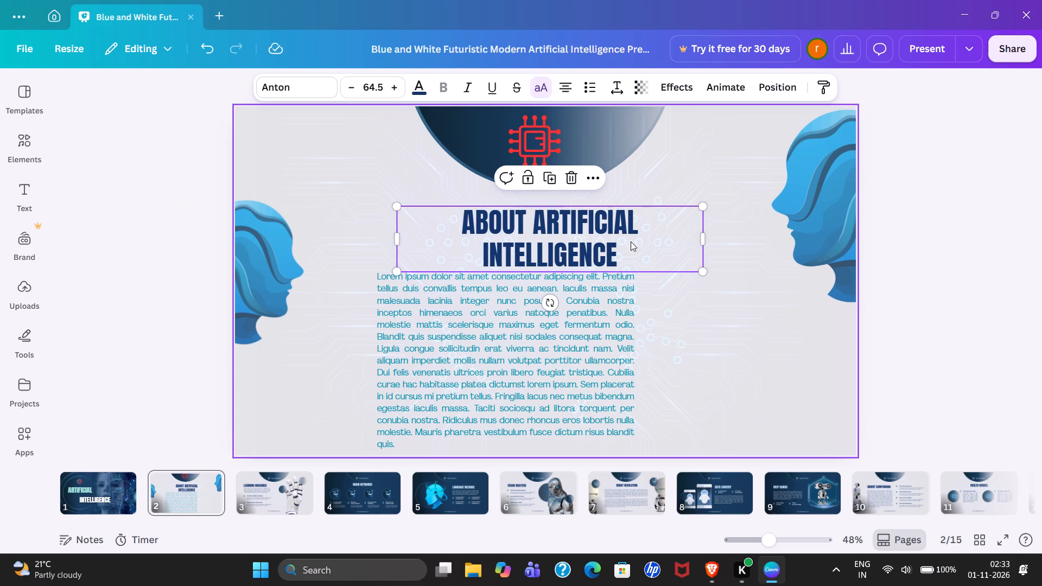
Widen the ABOUT ARTIFICIAL INTELLIGENCE title box so the text fits on one line and recentre it under the chip icon.
{"action": "left_click", "coordinate": [659, 259]}
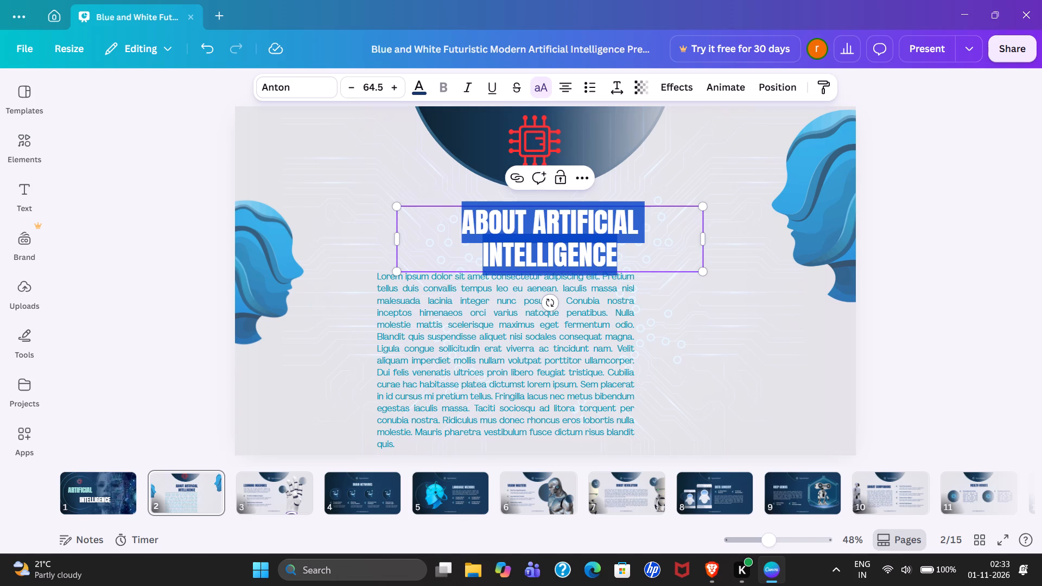
{"action": "left_click_drag", "start_coordinate": [706, 245], "coordinate": [741, 241]}
{"action": "left_click", "coordinate": [723, 278]}
{"action": "left_click_drag", "start_coordinate": [636, 227], "coordinate": [608, 224]}
Move the lorem ipsum paragraph up and rightward so it sits centred beneath the title.
{"action": "left_click_drag", "start_coordinate": [539, 356], "coordinate": [557, 347]}
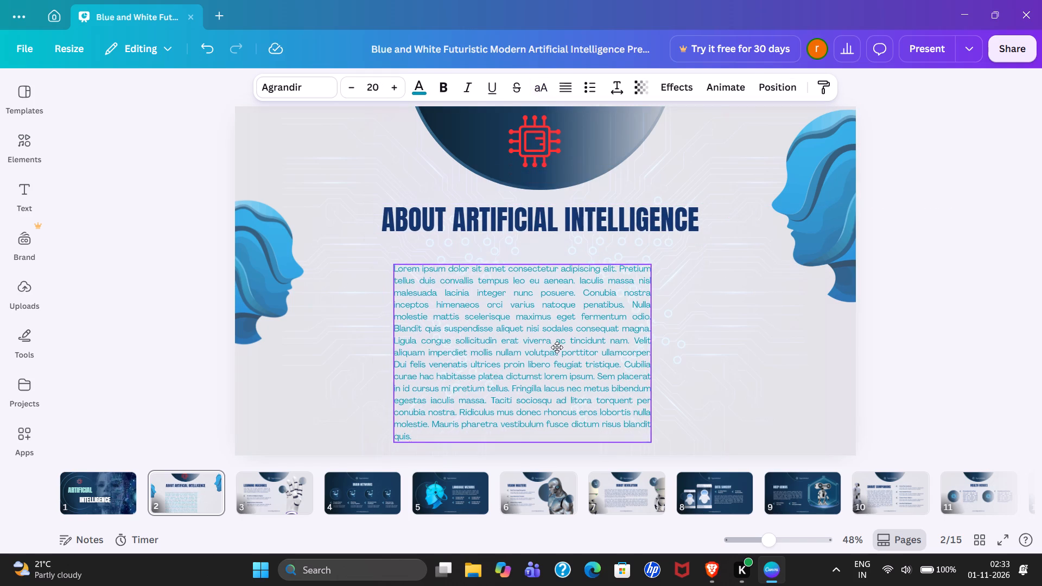
{"action": "left_click_drag", "start_coordinate": [557, 347], "coordinate": [570, 339]}
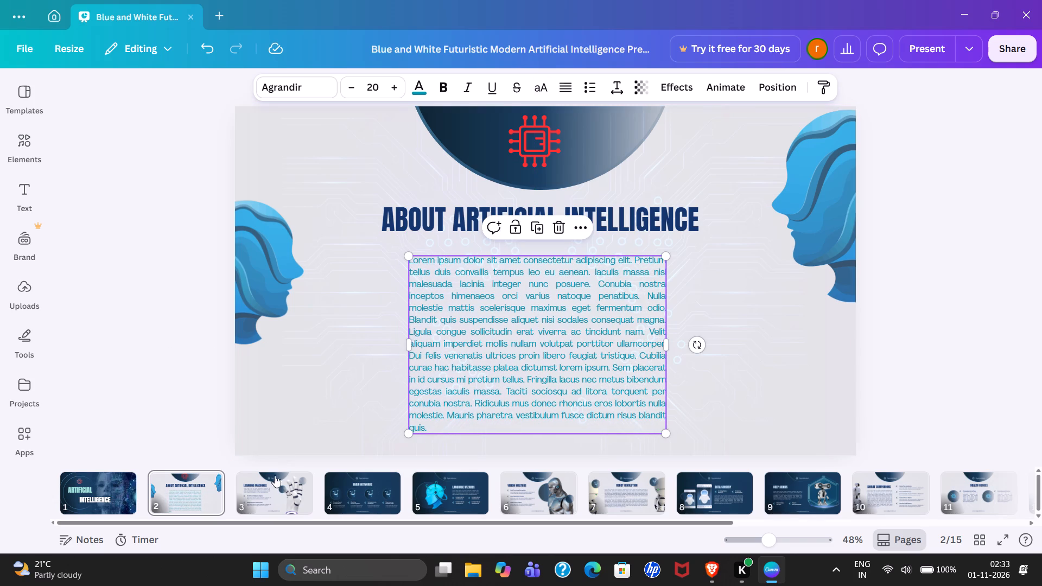
On slide 3, LEARNING MACHINES, shrink the robotic hand image and place it in the slide's lower right area.
{"action": "left_click", "coordinate": [271, 482]}
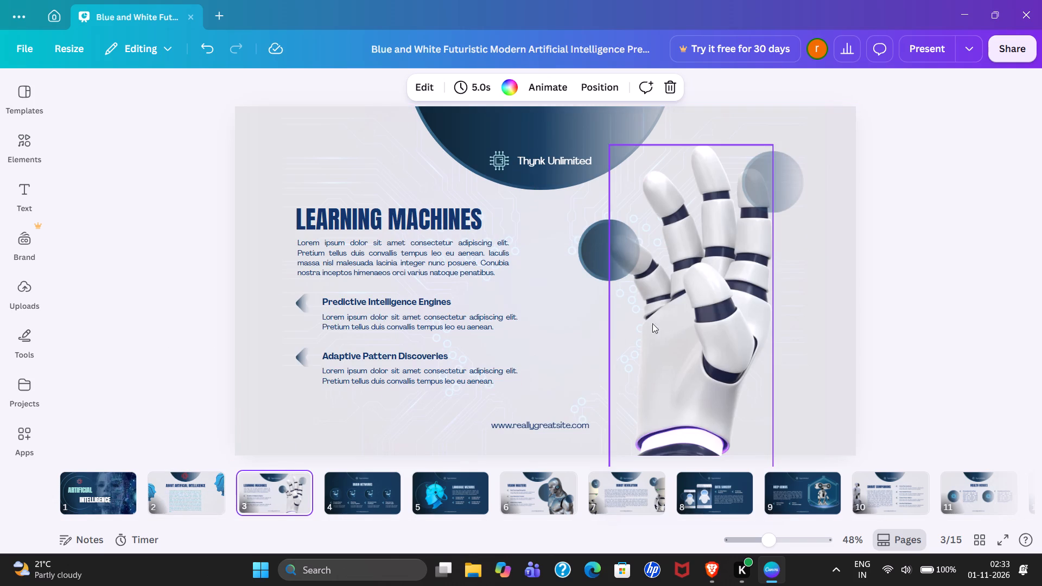
{"action": "left_click", "coordinate": [679, 321]}
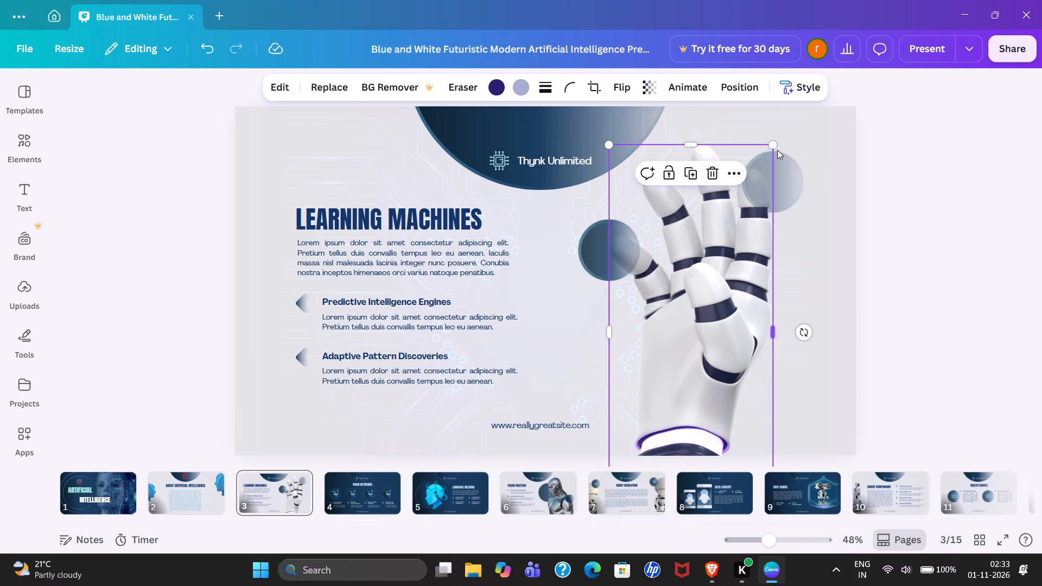
{"action": "left_click_drag", "start_coordinate": [773, 146], "coordinate": [744, 238]}
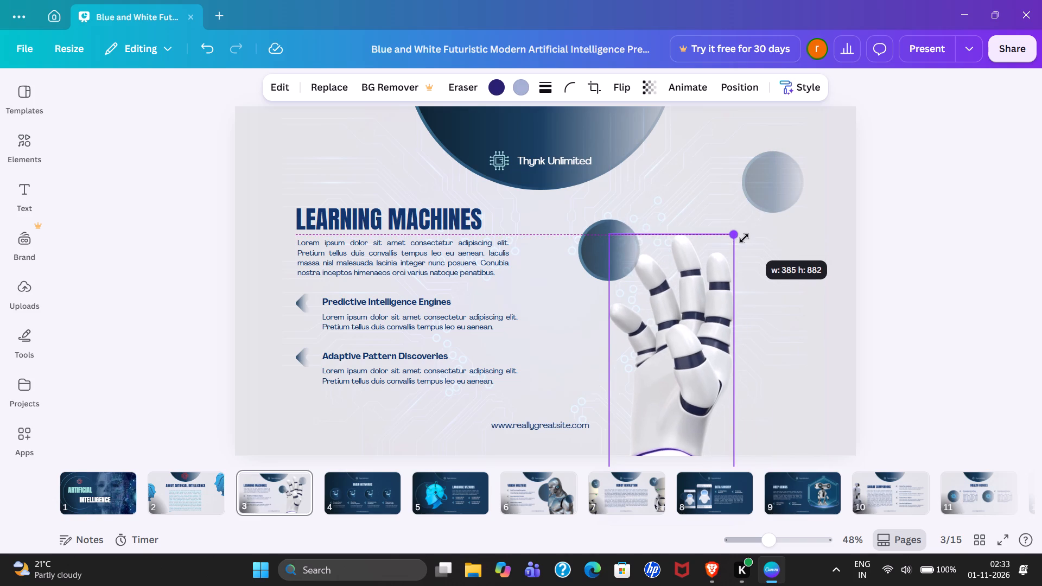
{"action": "left_click_drag", "start_coordinate": [744, 238], "coordinate": [733, 258]}
{"action": "left_click_drag", "start_coordinate": [677, 324], "coordinate": [716, 343]}
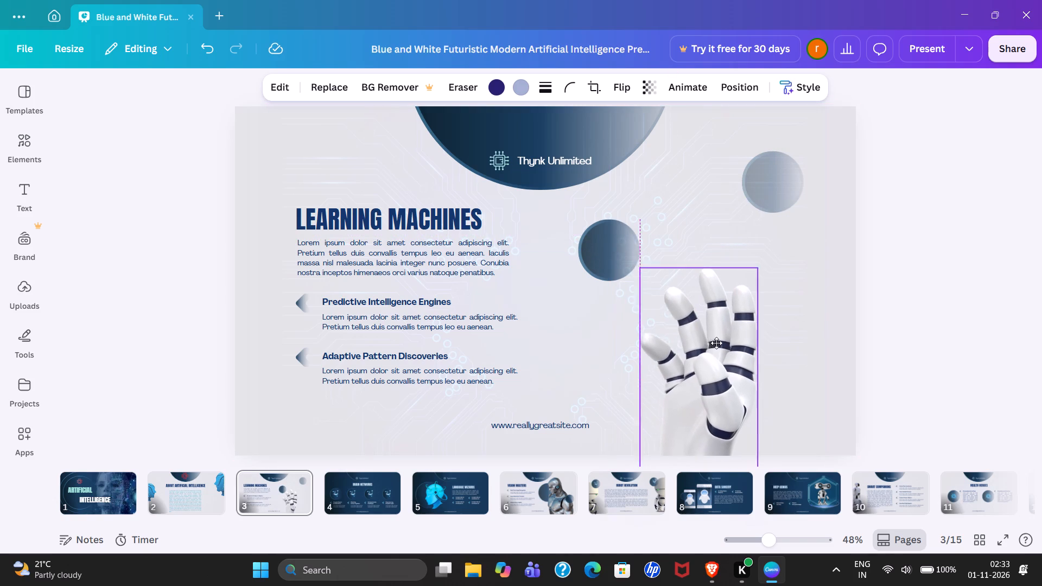
{"action": "left_click_drag", "start_coordinate": [716, 343], "coordinate": [735, 343]}
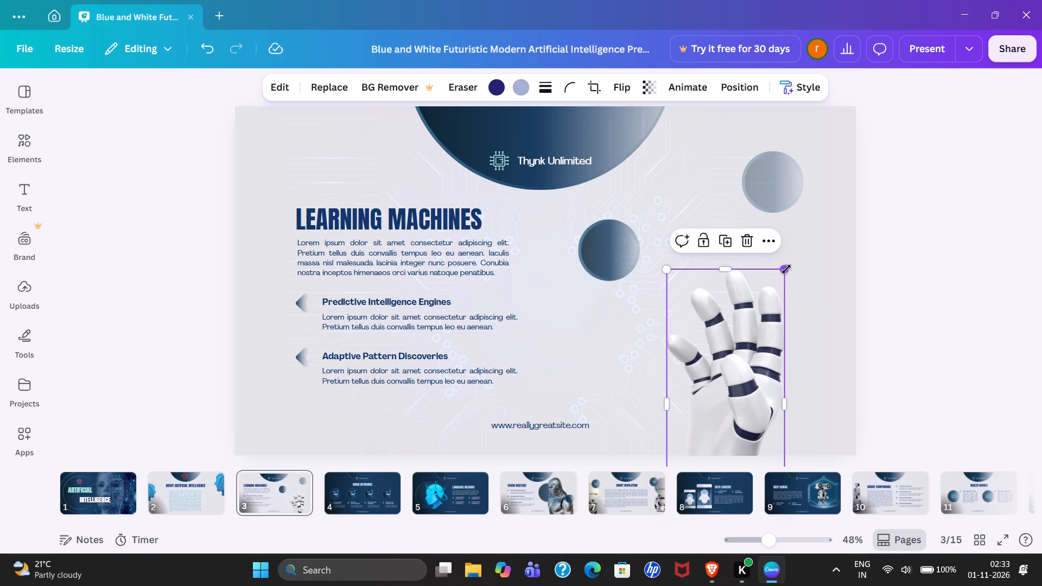
{"action": "left_click_drag", "start_coordinate": [786, 269], "coordinate": [758, 307]}
{"action": "left_click_drag", "start_coordinate": [739, 387], "coordinate": [769, 386]}
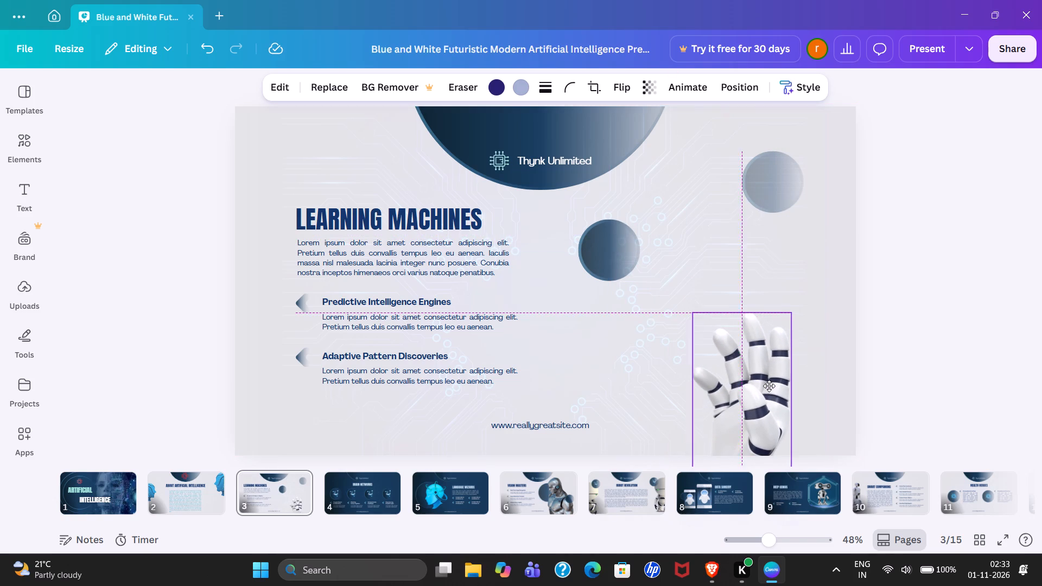
{"action": "left_click_drag", "start_coordinate": [769, 386], "coordinate": [771, 385]}
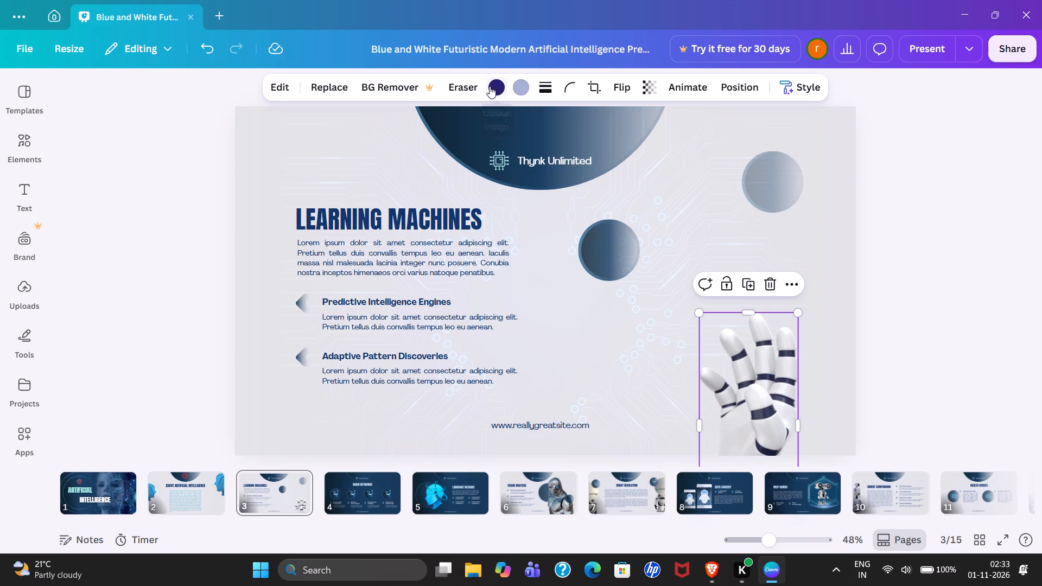
Recolour the robotic hand's dark indigo tone to bright red #ff3131.
{"action": "left_click", "coordinate": [490, 85]}
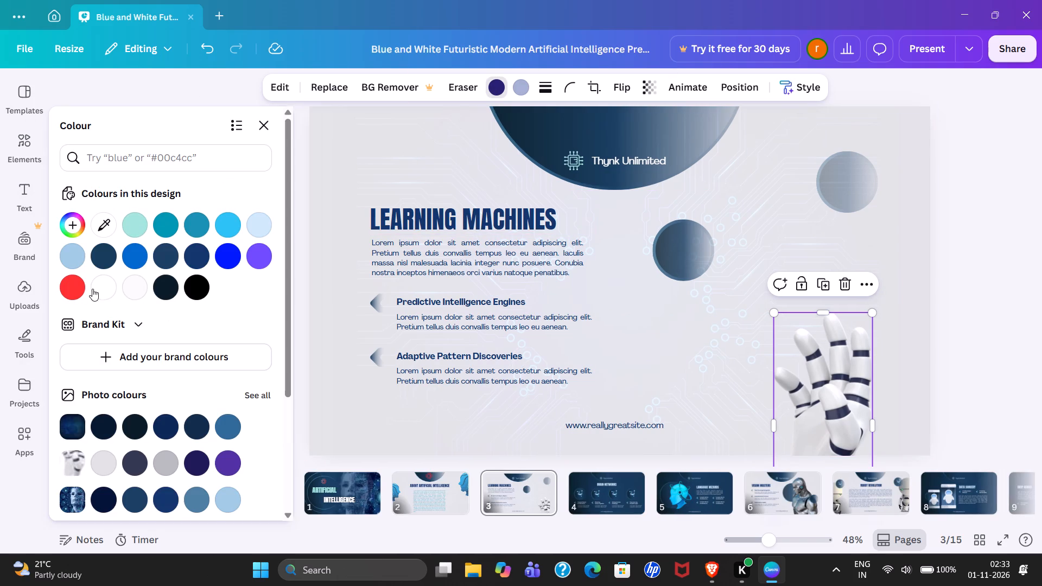
{"action": "left_click", "coordinate": [74, 288]}
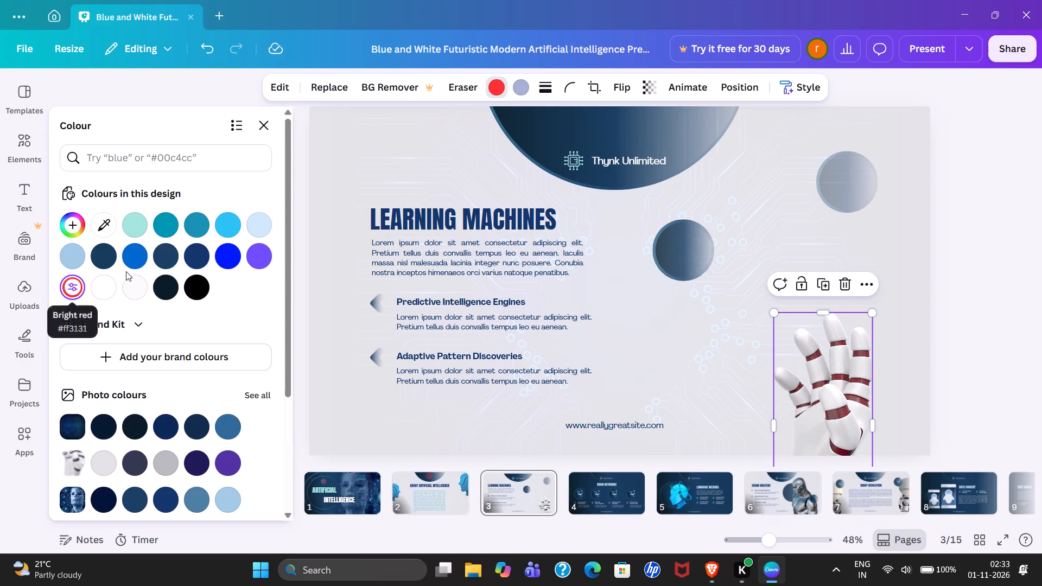
Recolour the robotic hand's light lavender-blue tone to the lighter coral red from the default solid colours.
{"action": "left_click", "coordinate": [522, 84]}
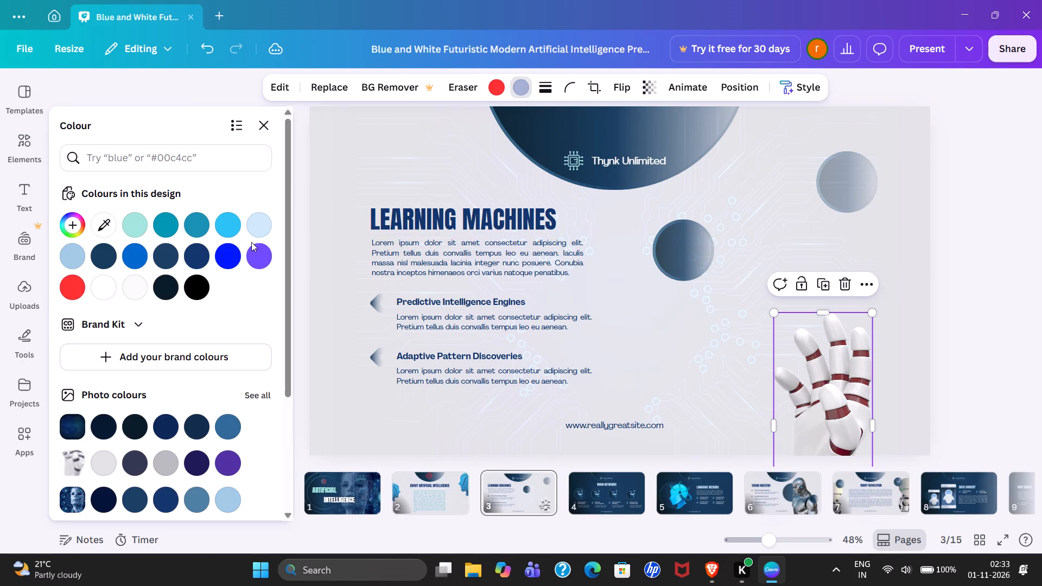
{"action": "left_click", "coordinate": [195, 251]}
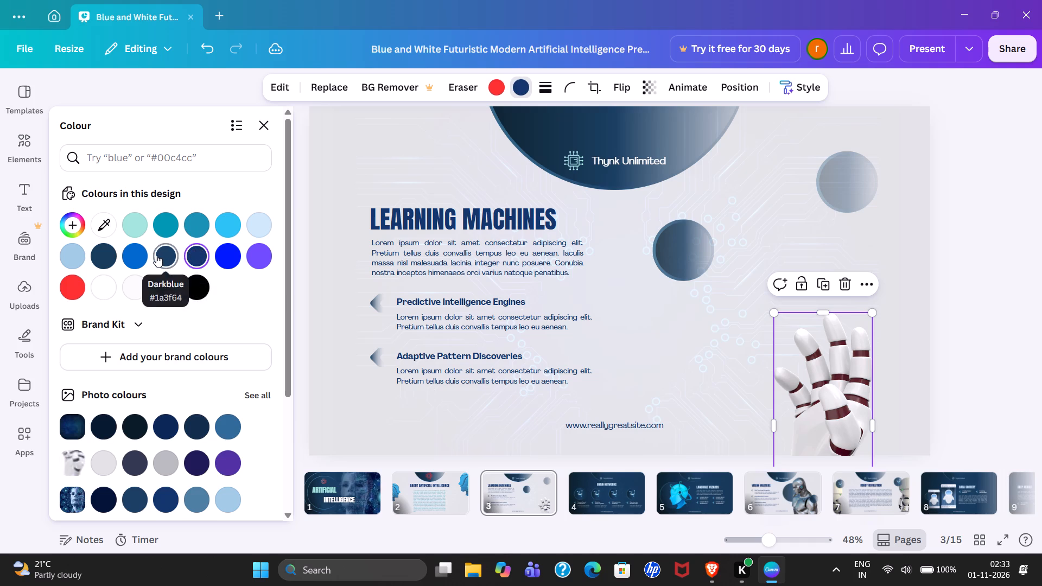
{"action": "left_click", "coordinate": [156, 255]}
{"action": "scroll", "coordinate": [90, 270], "scroll_direction": "down", "scroll_amount": 2}
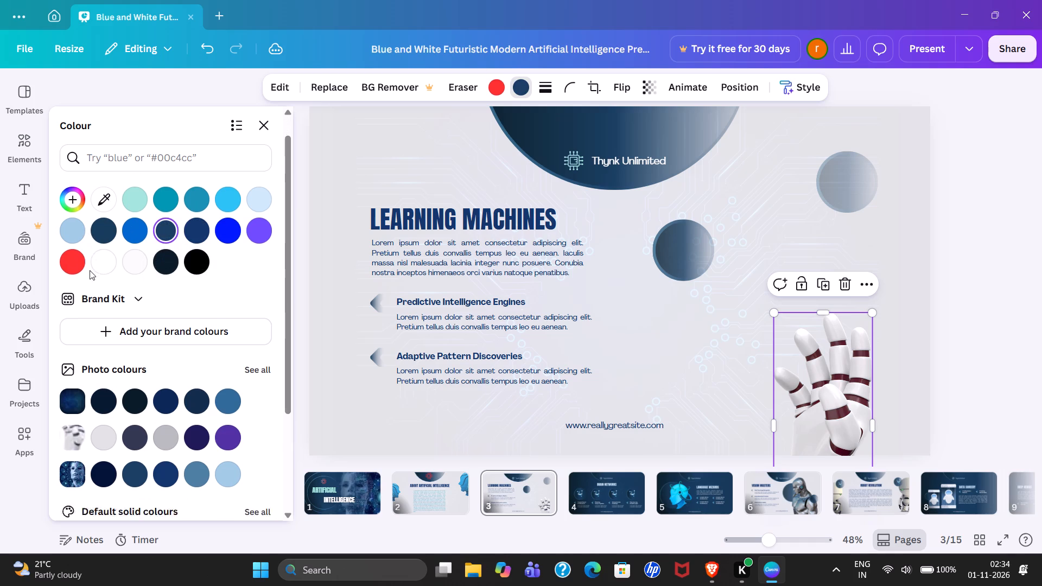
{"action": "scroll", "coordinate": [90, 270], "scroll_direction": "down", "scroll_amount": 2}
{"action": "left_click", "coordinate": [67, 432]}
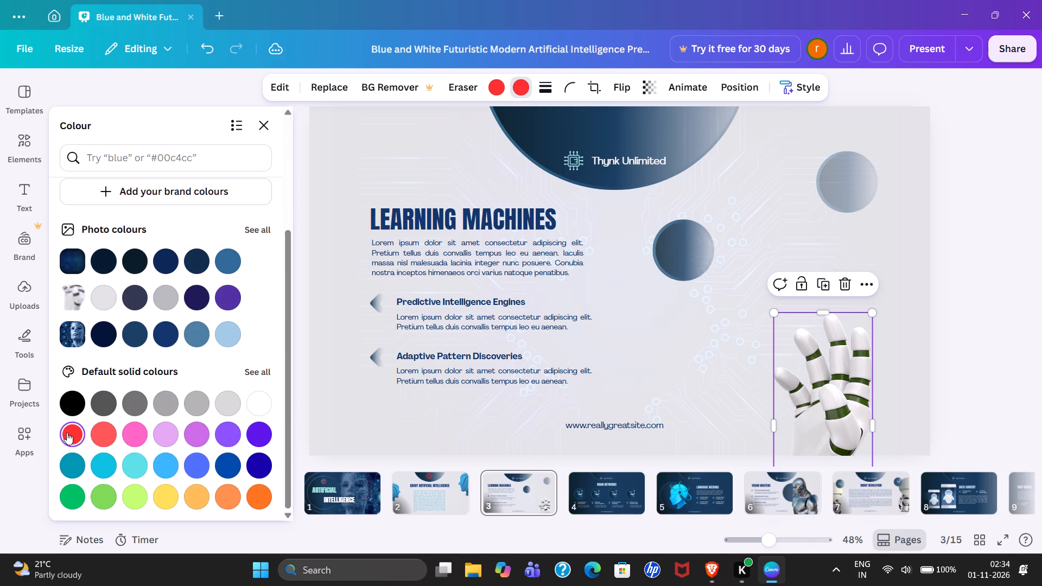
{"action": "left_click", "coordinate": [112, 428]}
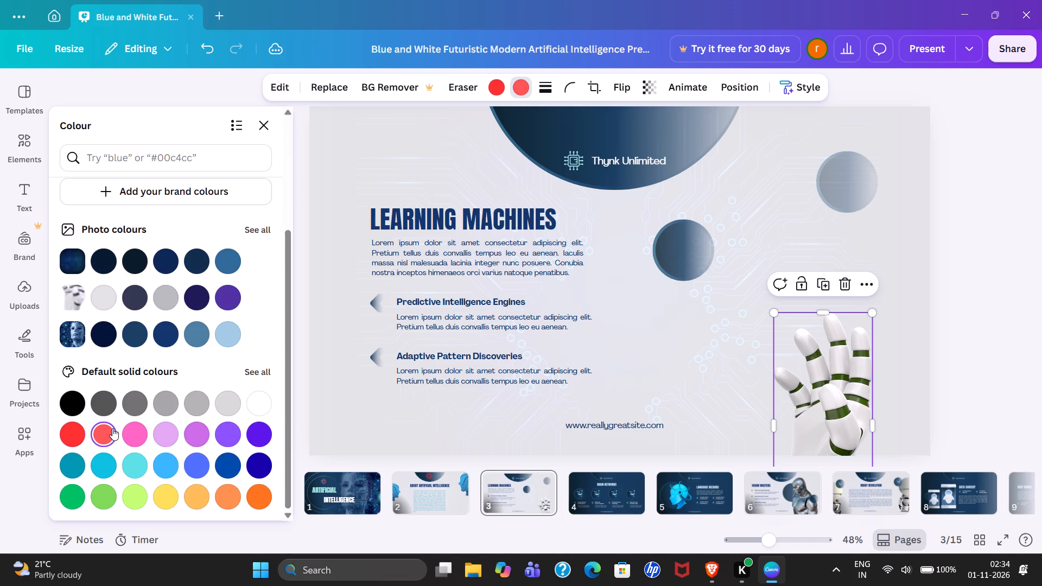
Change the fill of the dark gradient circle beside the LEARNING MACHINES paragraph to solid orchid purple.
{"action": "left_click", "coordinate": [674, 224]}
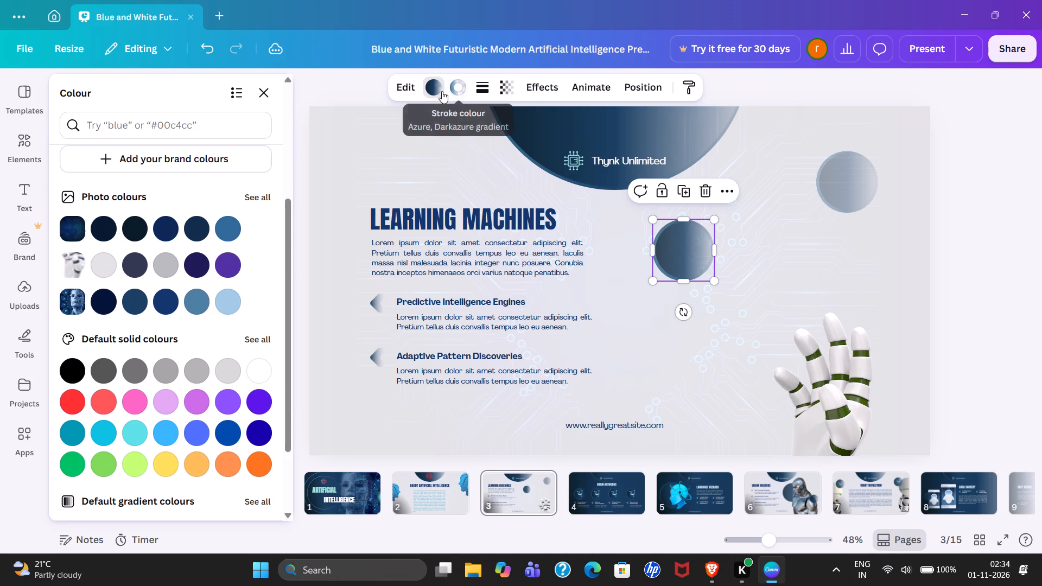
{"action": "left_click", "coordinate": [200, 402]}
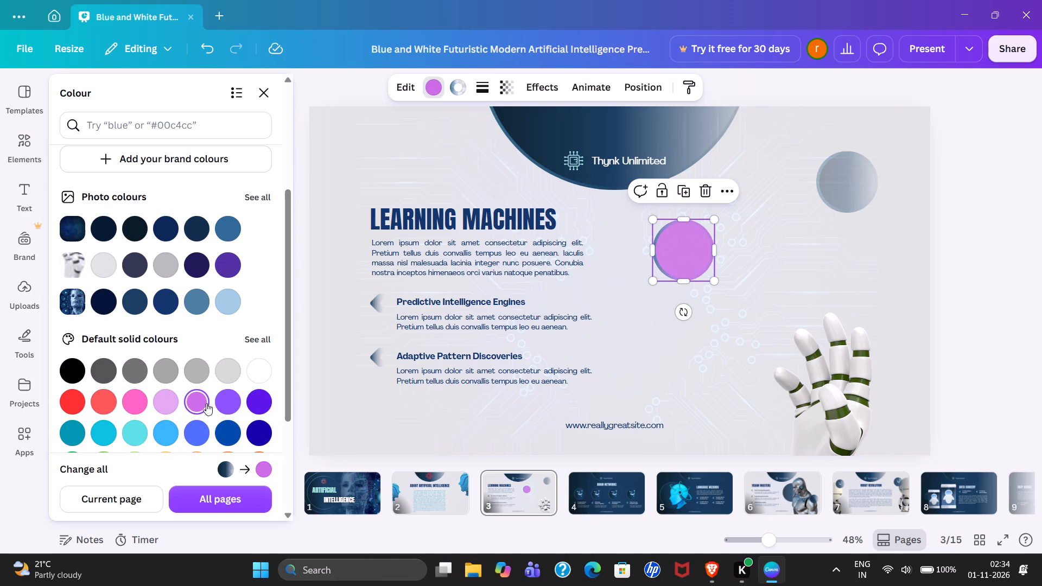
Change the fill of the faded gradient circle near the slide's upper right corner to solid green.
{"action": "left_click", "coordinate": [842, 186]}
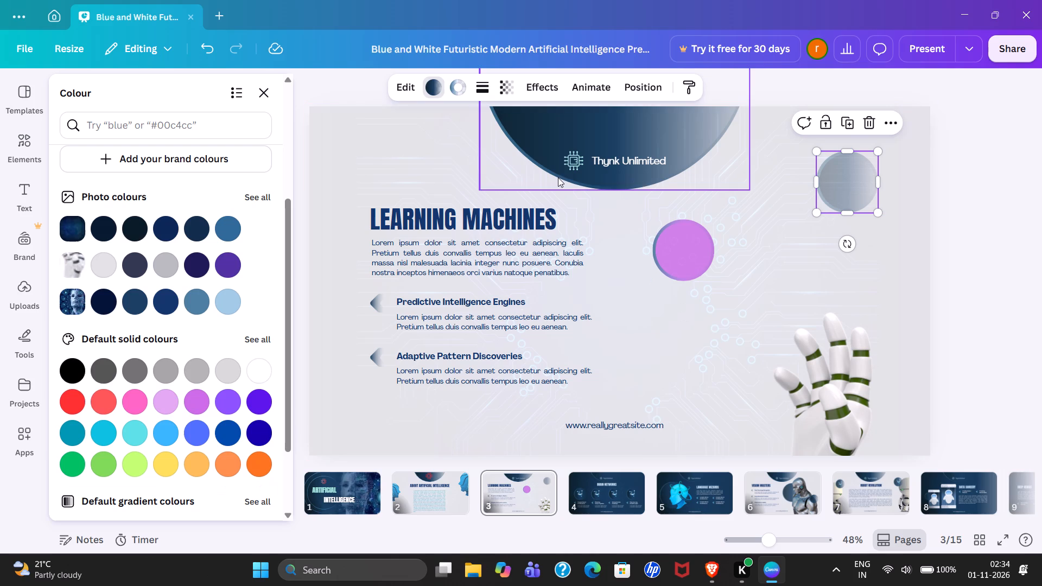
{"action": "left_click", "coordinate": [431, 85]}
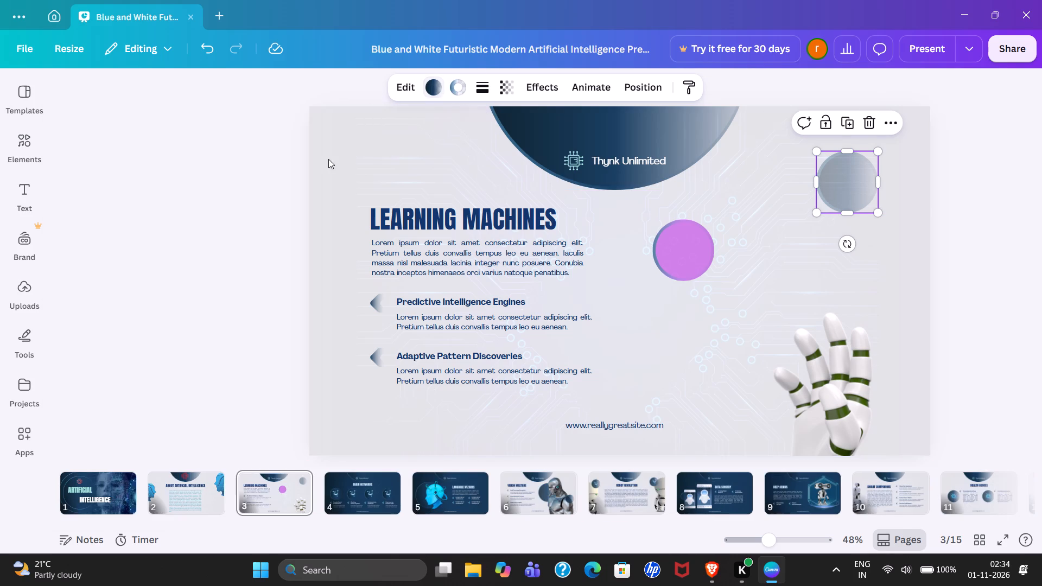
{"action": "left_click", "coordinate": [437, 82]}
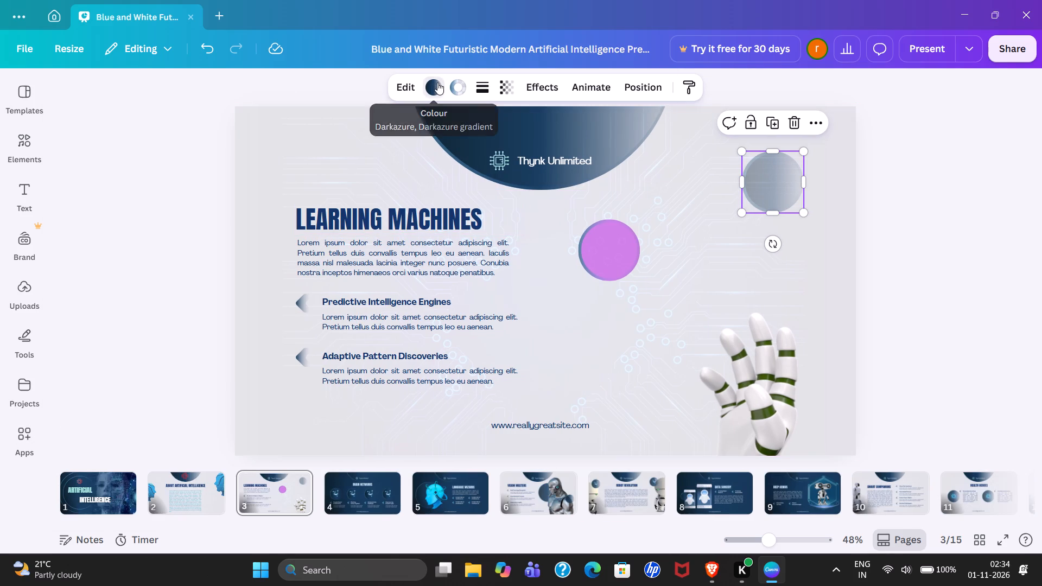
{"action": "scroll", "coordinate": [126, 380], "scroll_direction": "down", "scroll_amount": 1}
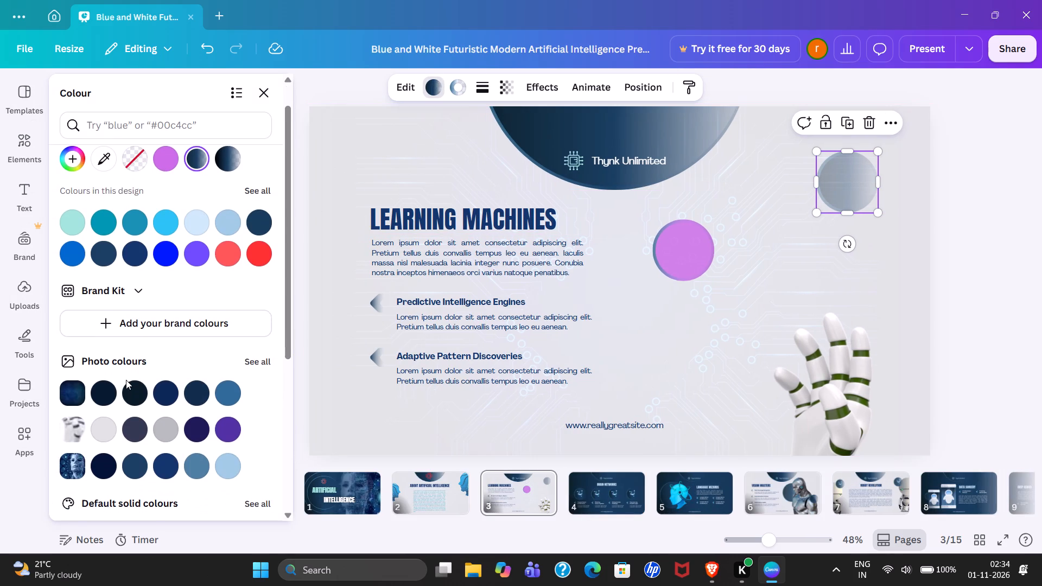
{"action": "scroll", "coordinate": [126, 380], "scroll_direction": "down", "scroll_amount": 1}
{"action": "left_click", "coordinate": [161, 226]}
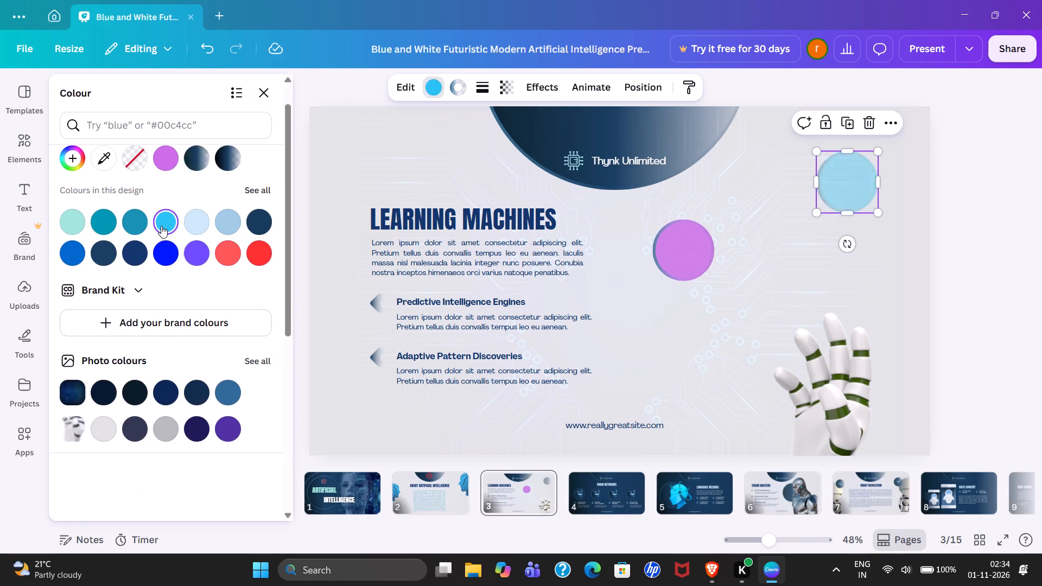
{"action": "left_click", "coordinate": [136, 214]}
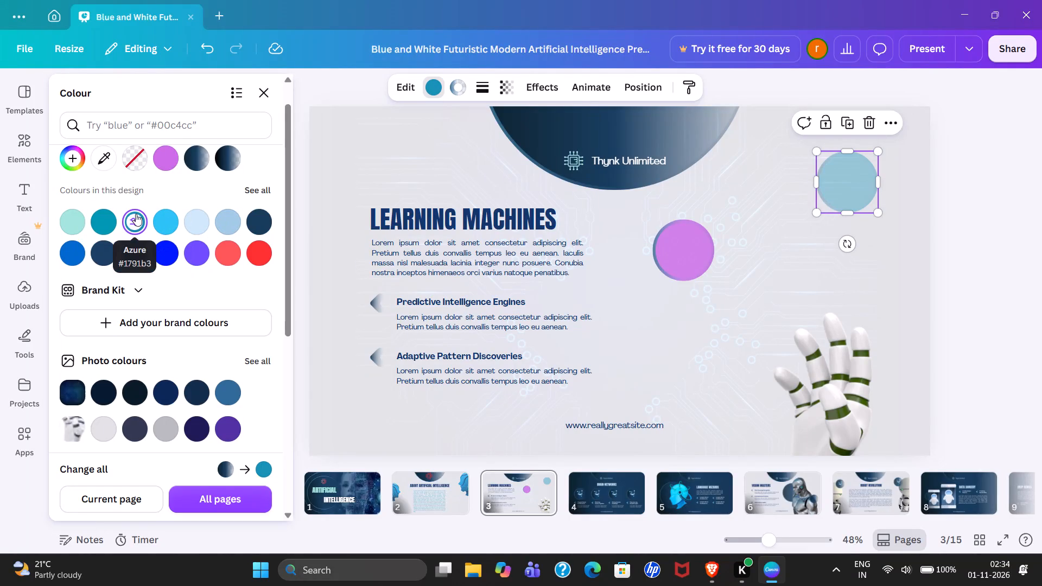
{"action": "left_click", "coordinate": [101, 224]}
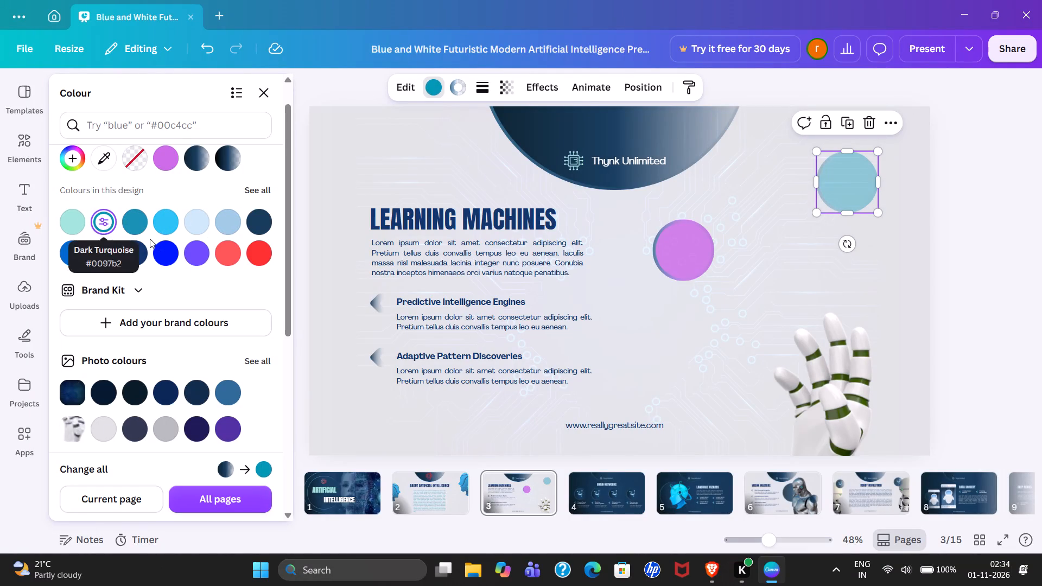
{"action": "left_click_drag", "start_coordinate": [242, 254], "coordinate": [229, 252]}
{"action": "left_click", "coordinate": [229, 252]}
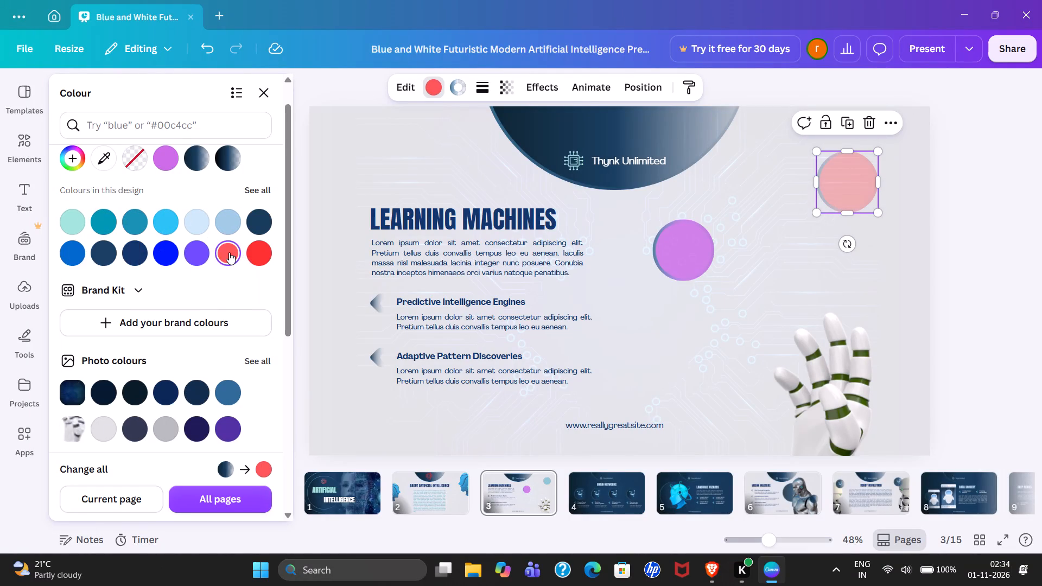
{"action": "left_click", "coordinate": [202, 251]}
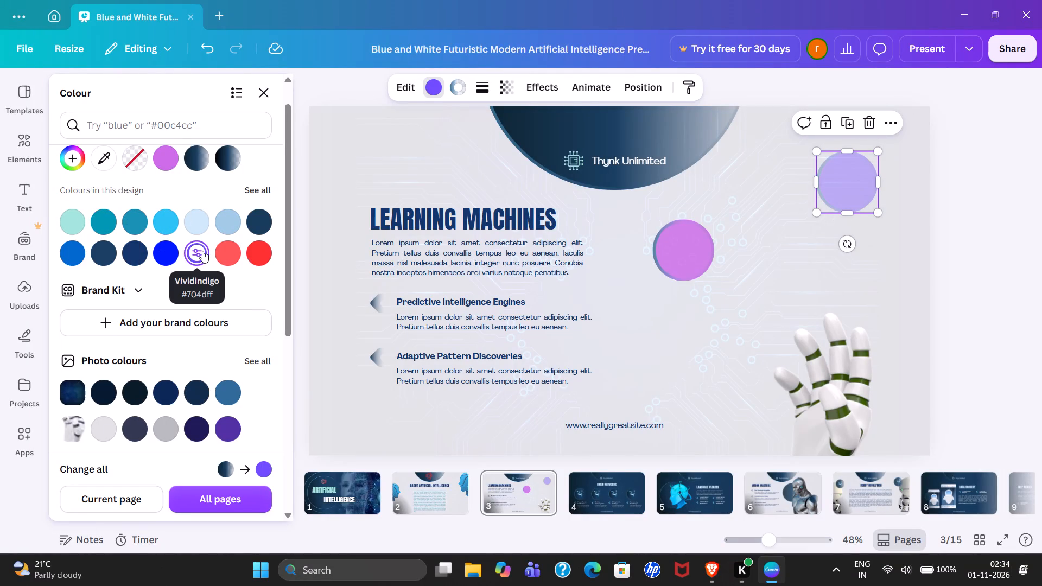
{"action": "left_click", "coordinate": [251, 251]}
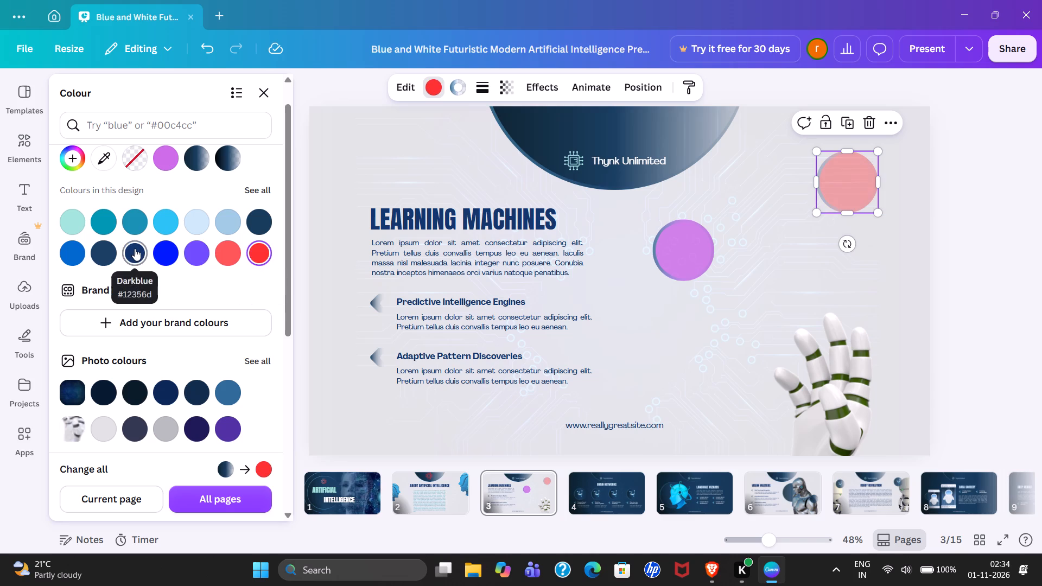
{"action": "left_click", "coordinate": [135, 249]}
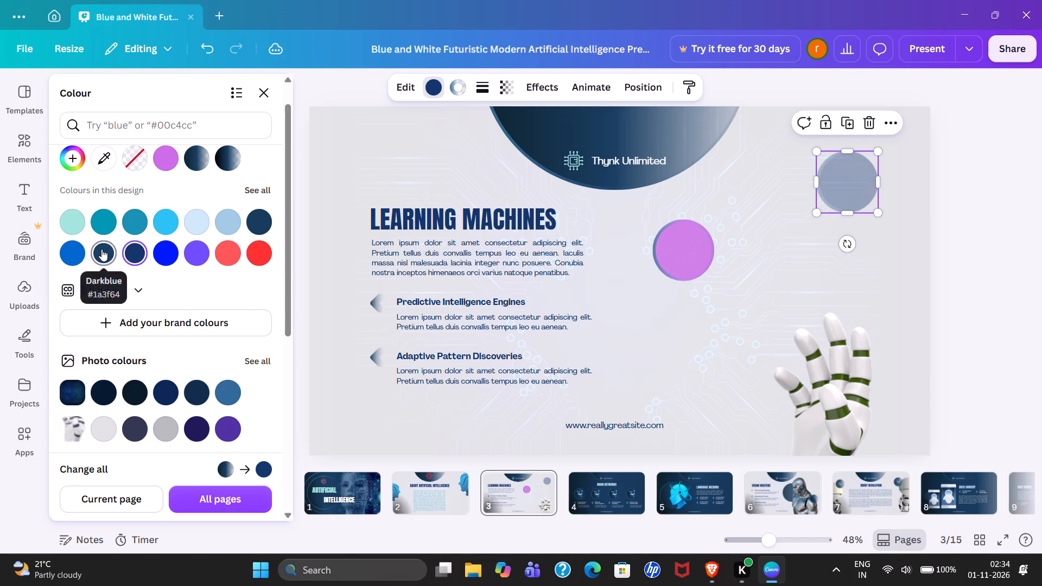
{"action": "left_click", "coordinate": [101, 249]}
{"action": "left_click", "coordinate": [265, 213]}
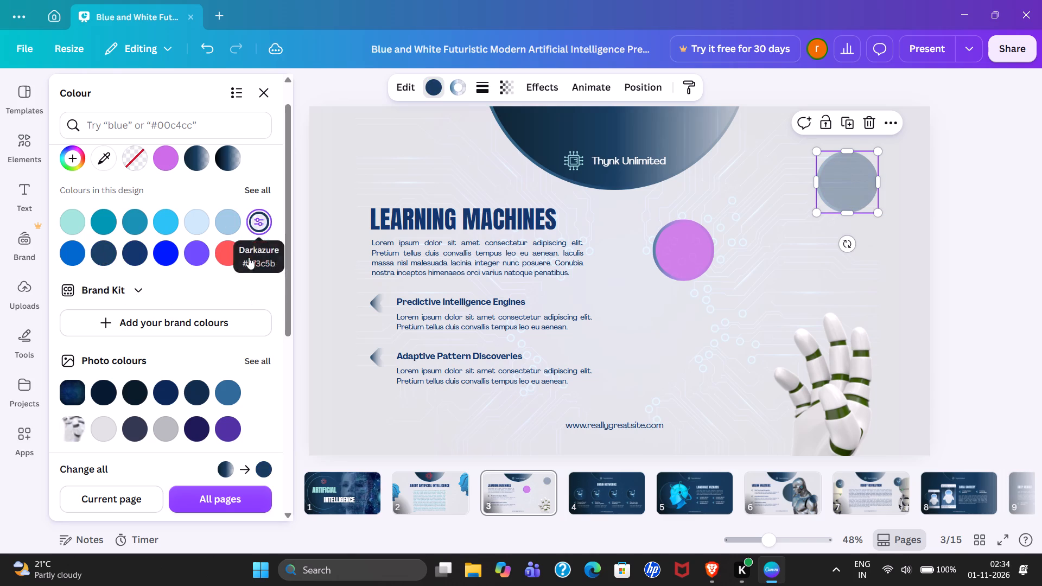
{"action": "scroll", "coordinate": [195, 398], "scroll_direction": "down", "scroll_amount": 3}
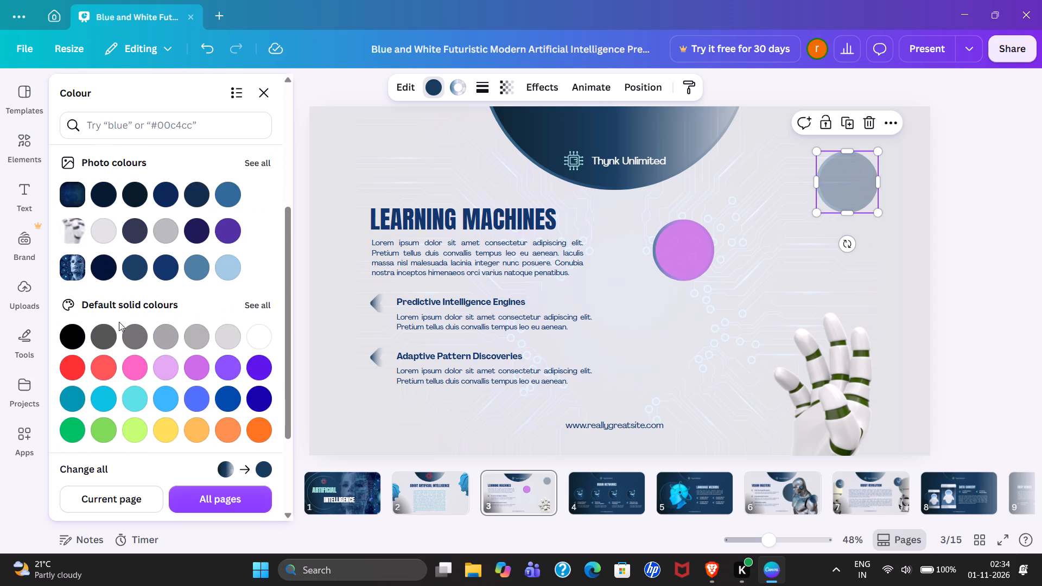
{"action": "left_click", "coordinate": [66, 341]}
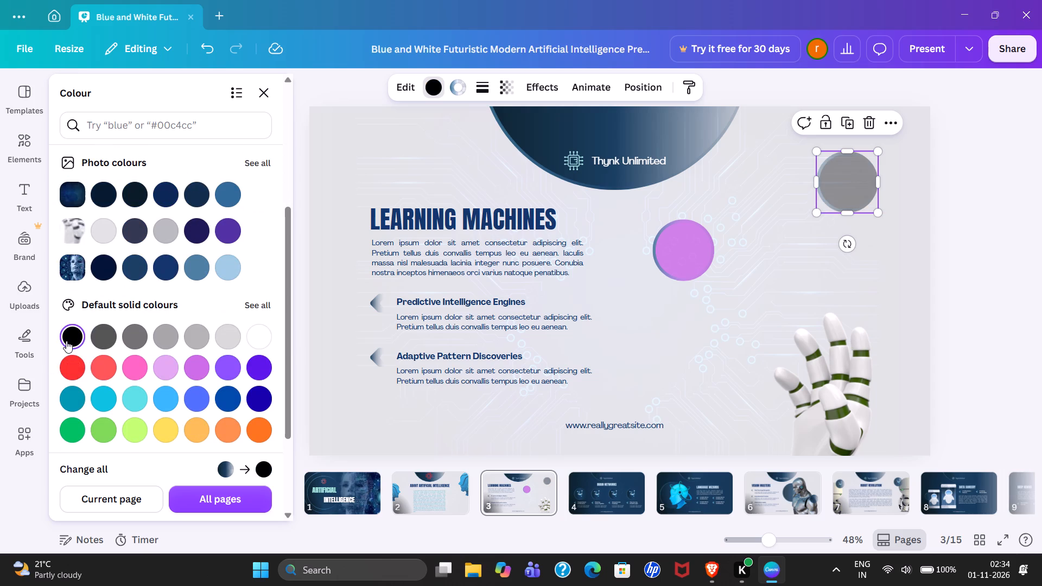
{"action": "left_click", "coordinate": [104, 364]}
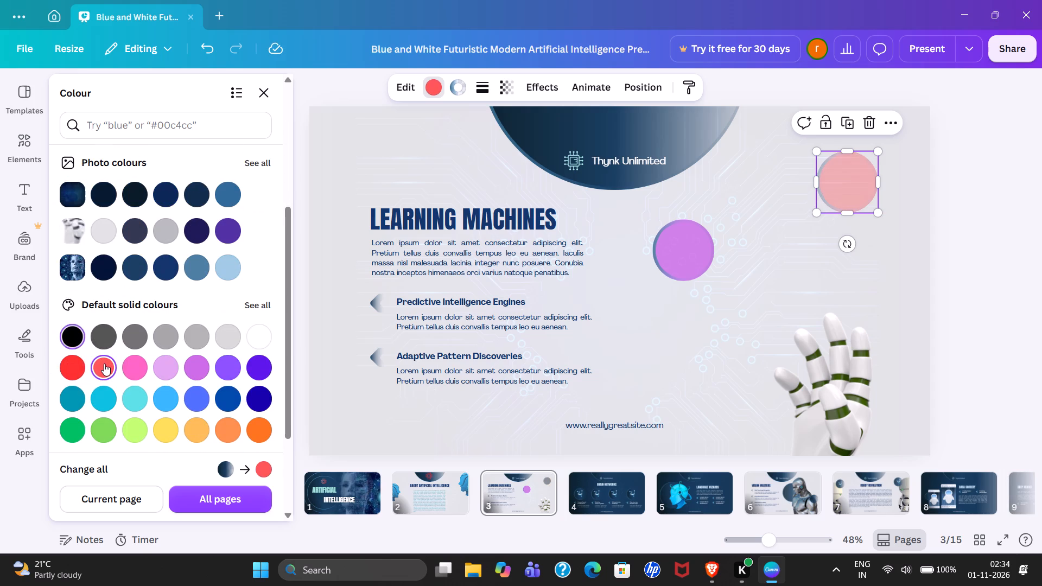
{"action": "left_click", "coordinate": [81, 365]}
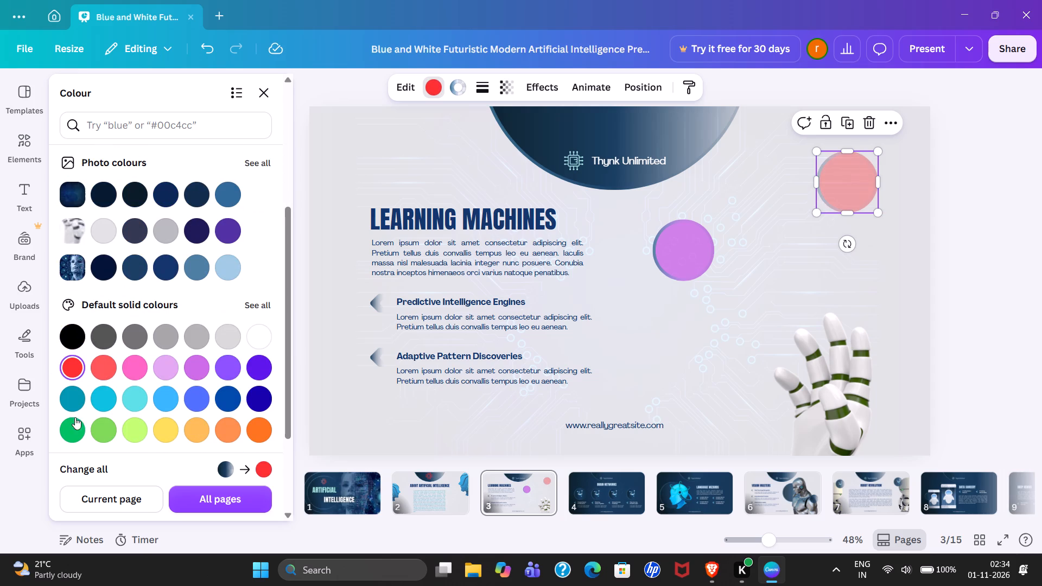
{"action": "left_click", "coordinate": [74, 424]}
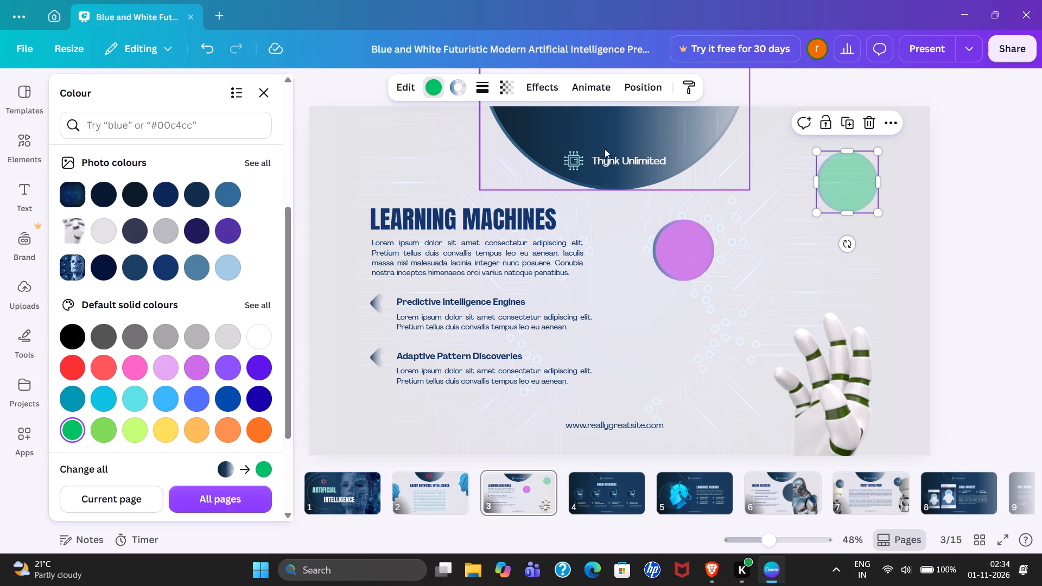
Delete the Thynk Unlimited text from the large dark circle at the top of the slide.
{"action": "left_click", "coordinate": [619, 155]}
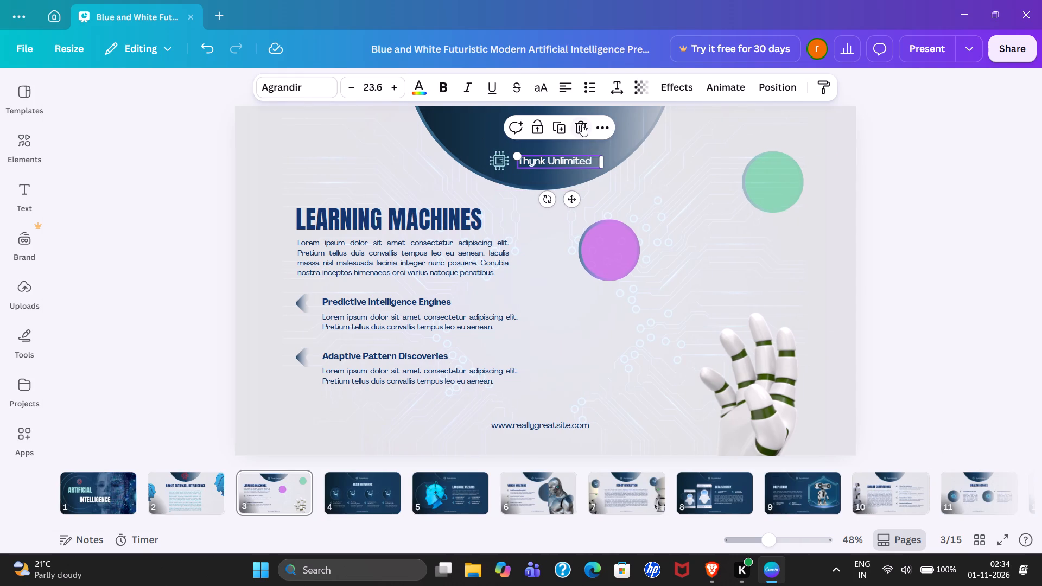
{"action": "left_click", "coordinate": [581, 124]}
Move the chip icon up, enlarge it to a bit over twice its size, and centre it in the large dark circle.
{"action": "left_click_drag", "start_coordinate": [504, 160], "coordinate": [506, 158]}
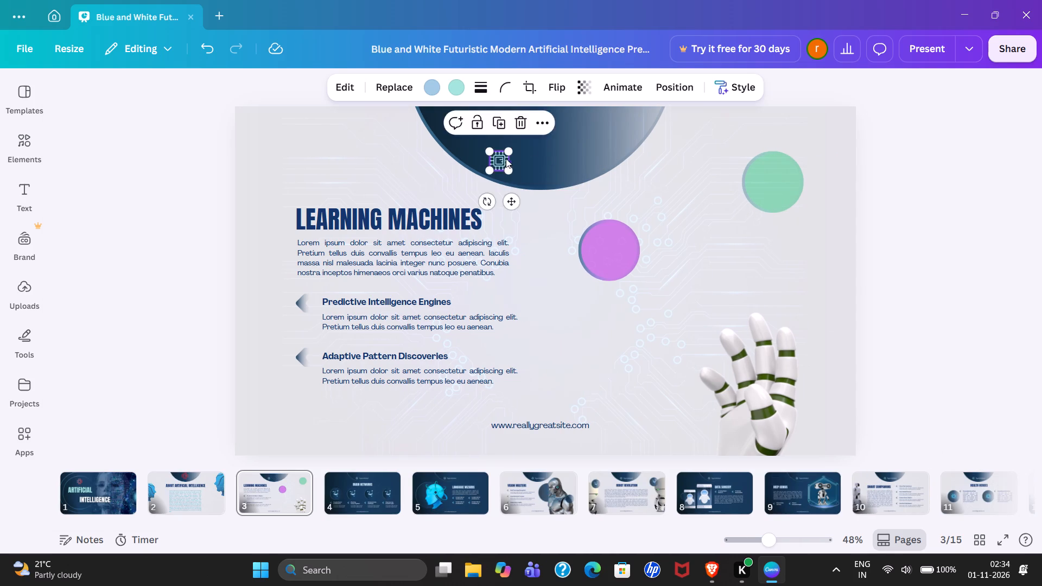
{"action": "left_click_drag", "start_coordinate": [506, 158], "coordinate": [532, 129]}
{"action": "left_click_drag", "start_coordinate": [539, 143], "coordinate": [543, 145]}
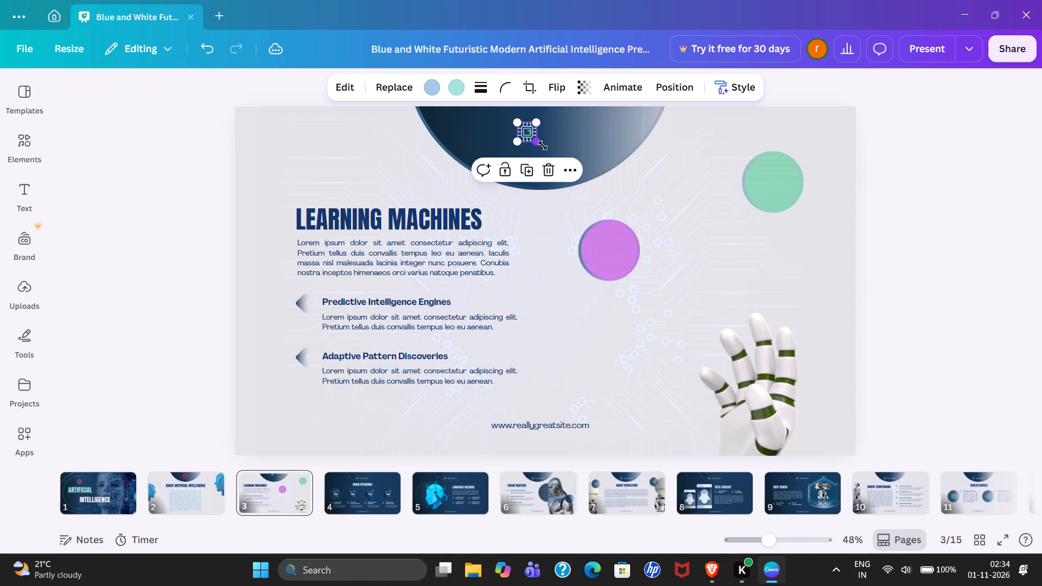
{"action": "left_click_drag", "start_coordinate": [543, 145], "coordinate": [575, 157]}
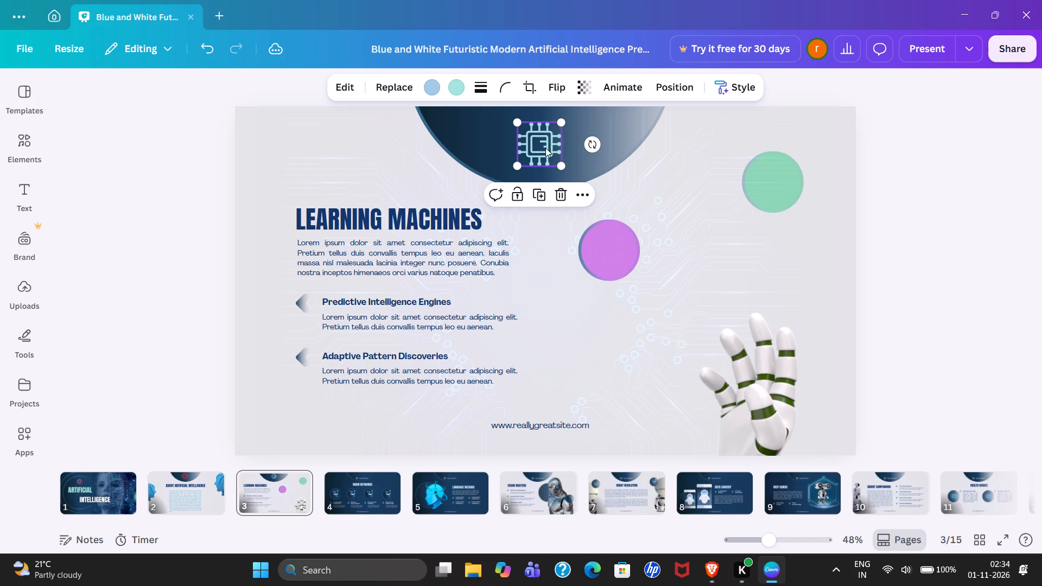
{"action": "left_click_drag", "start_coordinate": [544, 146], "coordinate": [554, 143]}
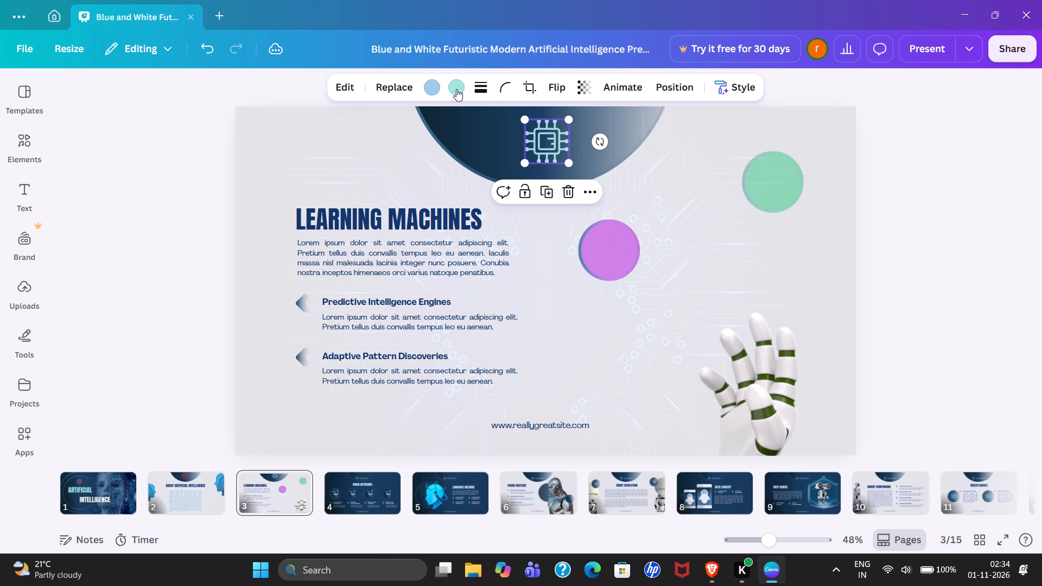
Recolour both the mint and light blue tones of the chip icon to bright red #ff3131.
{"action": "left_click", "coordinate": [453, 87]}
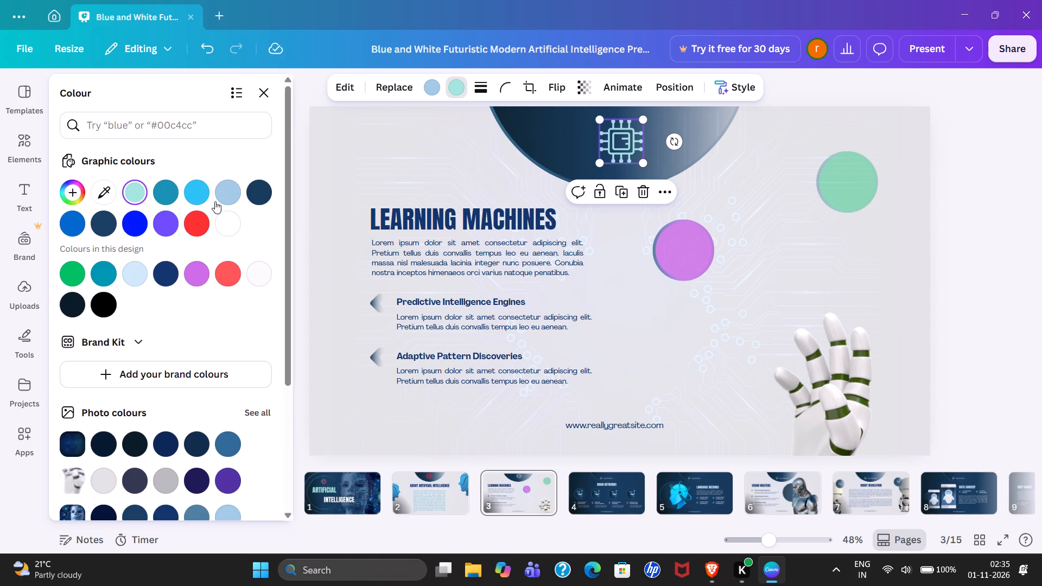
{"action": "left_click", "coordinate": [196, 193]}
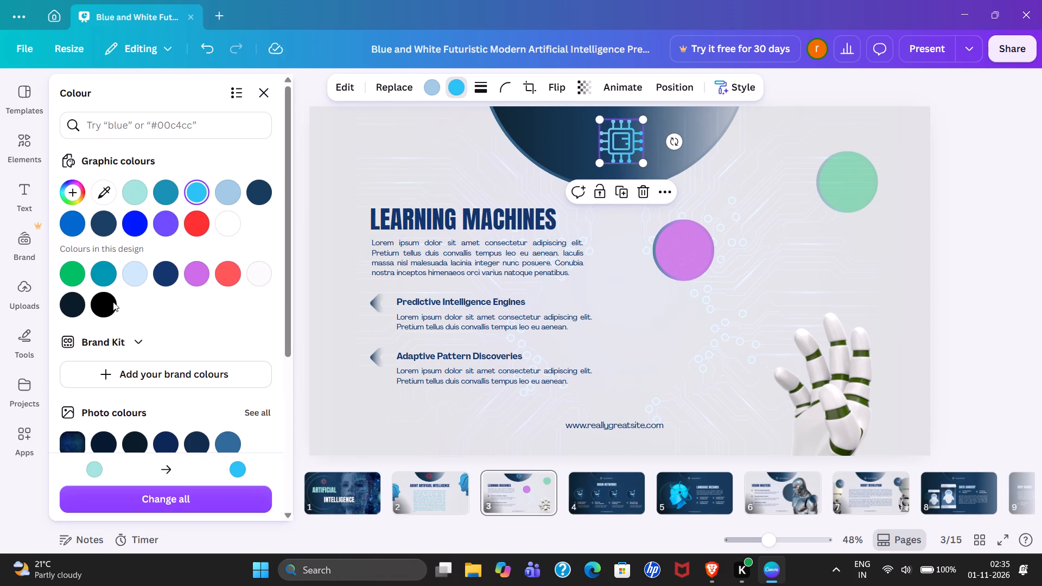
{"action": "left_click", "coordinate": [108, 309]}
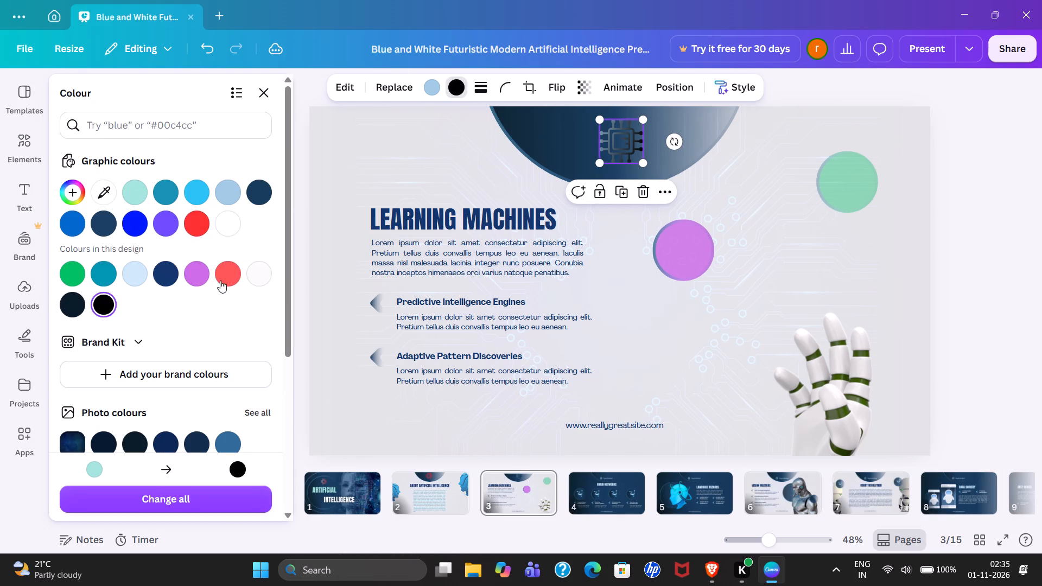
{"action": "left_click", "coordinate": [225, 279]}
{"action": "left_click", "coordinate": [198, 224]}
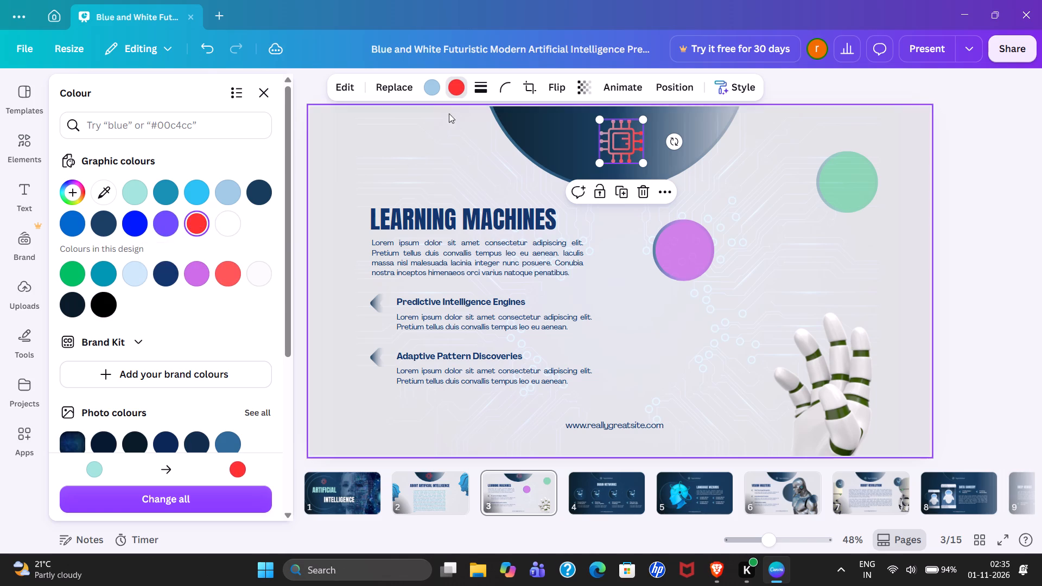
{"action": "left_click", "coordinate": [432, 88]}
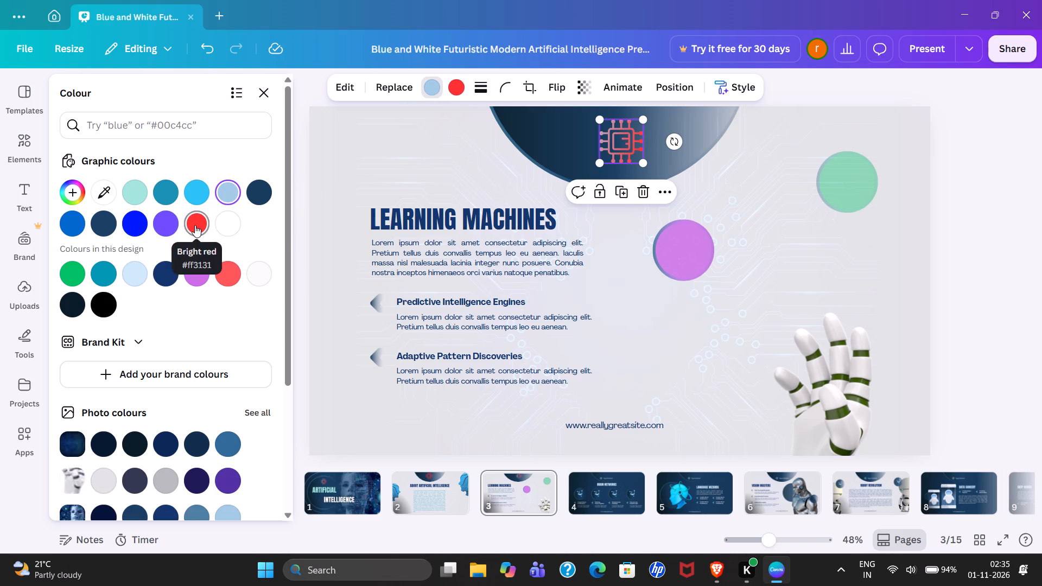
{"action": "left_click", "coordinate": [195, 225]}
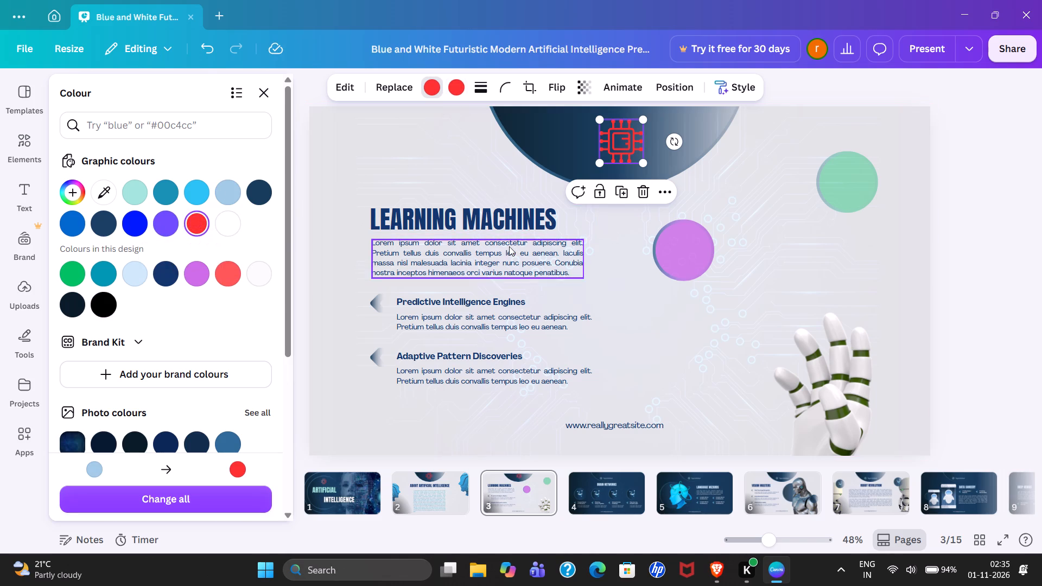
Move the LEARNING MACHINES heading up and slightly left, and increase its font size to 59.5.
{"action": "left_click_drag", "start_coordinate": [477, 225], "coordinate": [450, 201]}
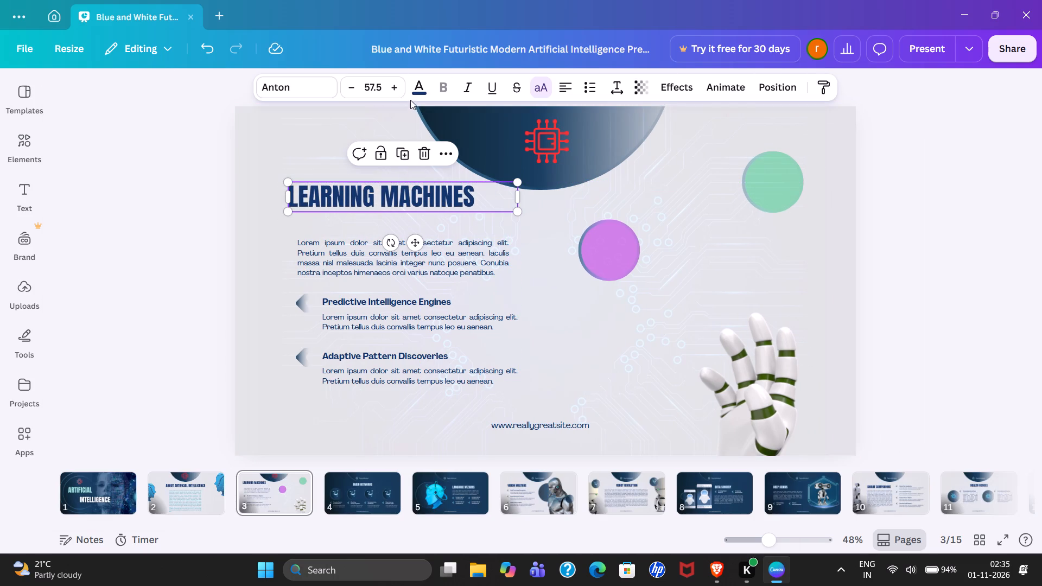
{"action": "left_click", "coordinate": [401, 85]}
{"action": "left_click", "coordinate": [401, 85]}
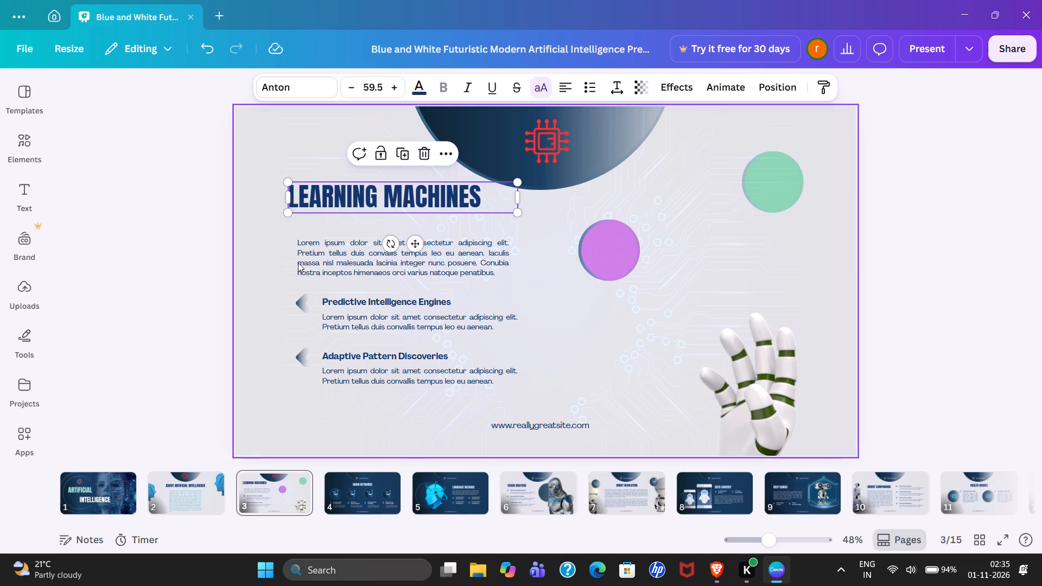
Move the intro paragraph directly beneath the LEARNING MACHINES heading, flush with its left edge, and increase its font size to 22.
{"action": "left_click_drag", "start_coordinate": [314, 263], "coordinate": [307, 245]}
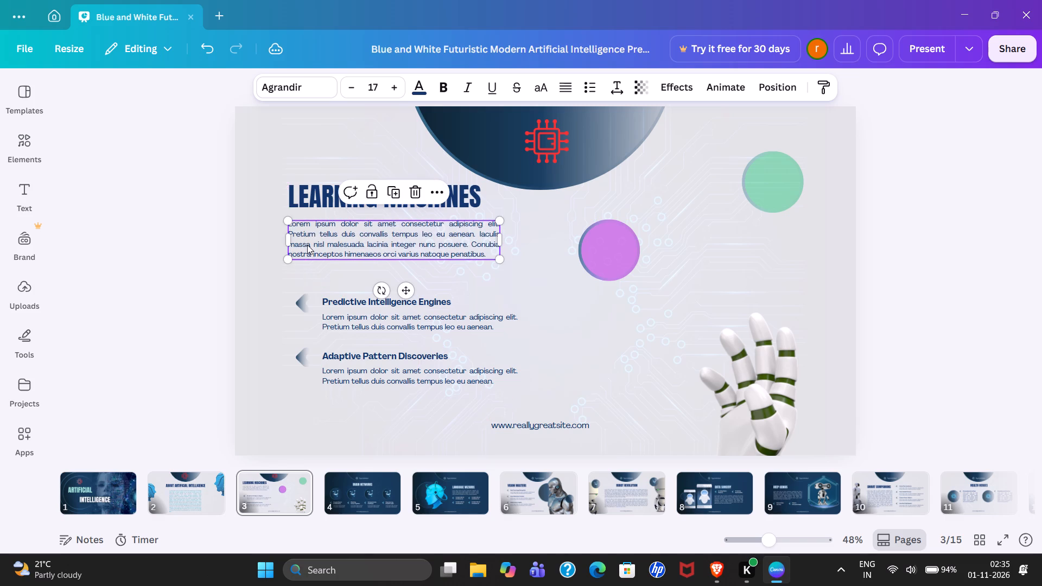
{"action": "triple_click", "coordinate": [396, 87]}
{"action": "double_click", "coordinate": [396, 87]}
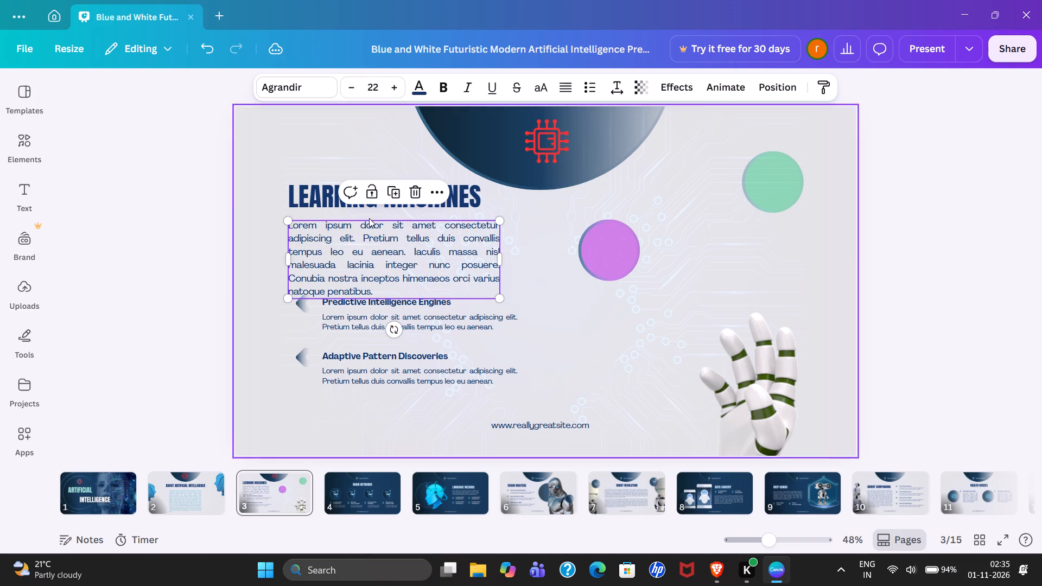
{"action": "left_click_drag", "start_coordinate": [374, 252], "coordinate": [374, 245]}
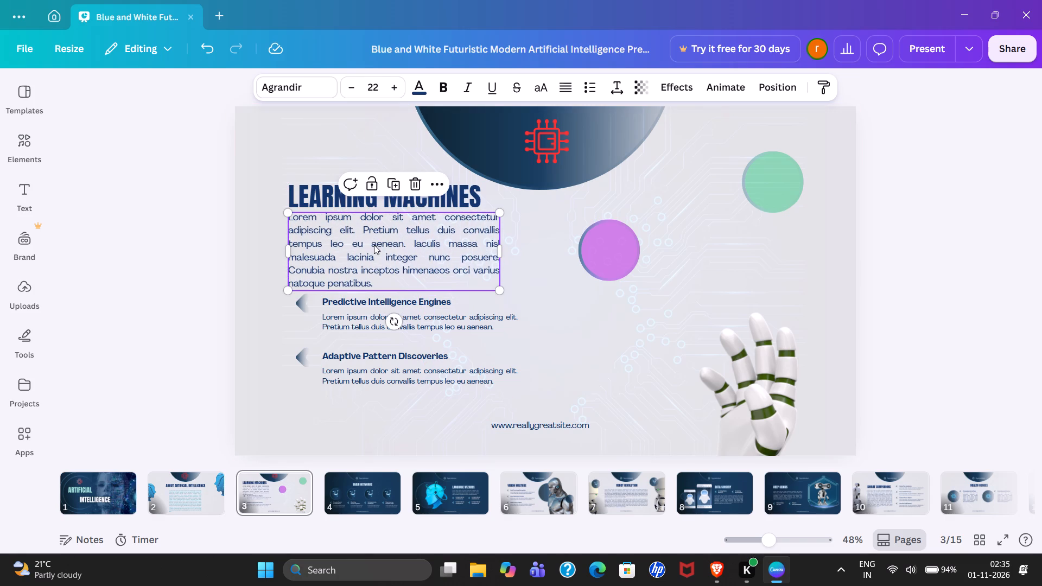
Delete the arrow icons beside the Predictive Intelligence Engines and Adaptive Pattern Discoveries subheadings.
{"action": "left_click", "coordinate": [306, 305]}
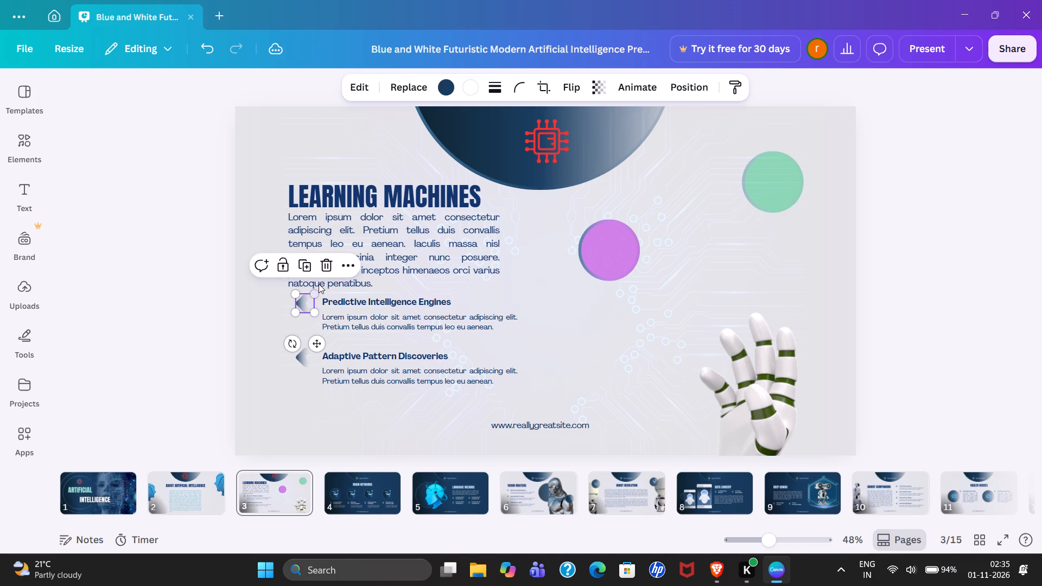
{"action": "left_click", "coordinate": [327, 266]}
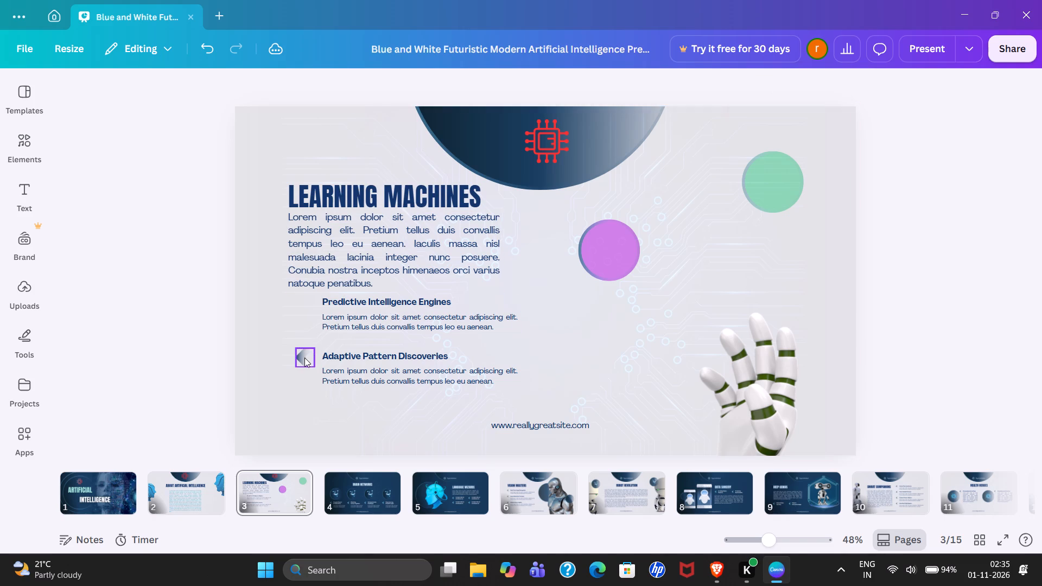
{"action": "left_click", "coordinate": [304, 358]}
{"action": "left_click", "coordinate": [328, 316]}
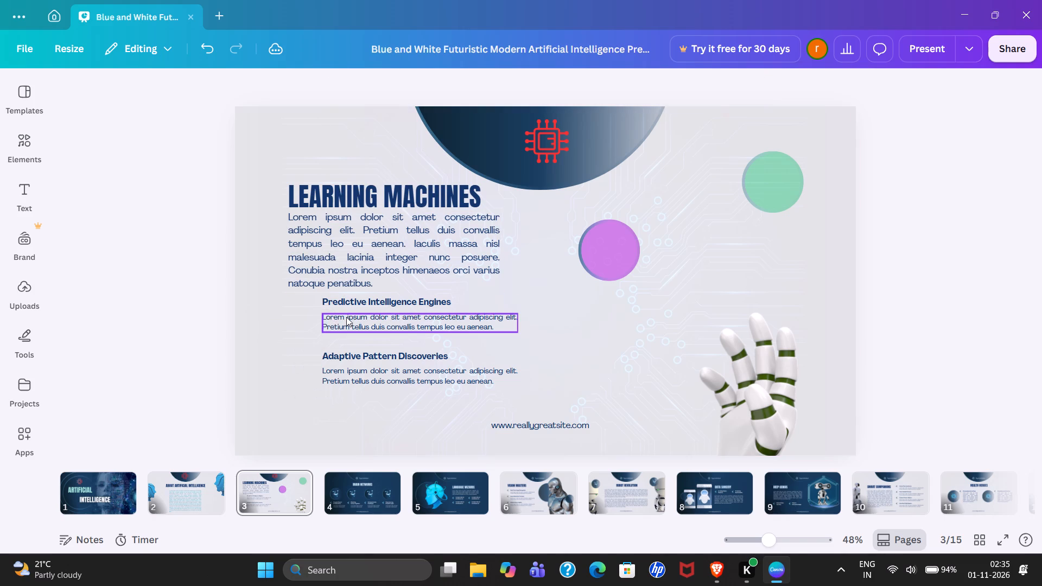
Move the Predictive Intelligence Engines subheading and its description down and left, clear of the intro paragraph.
{"action": "left_click_drag", "start_coordinate": [353, 319], "coordinate": [352, 334]}
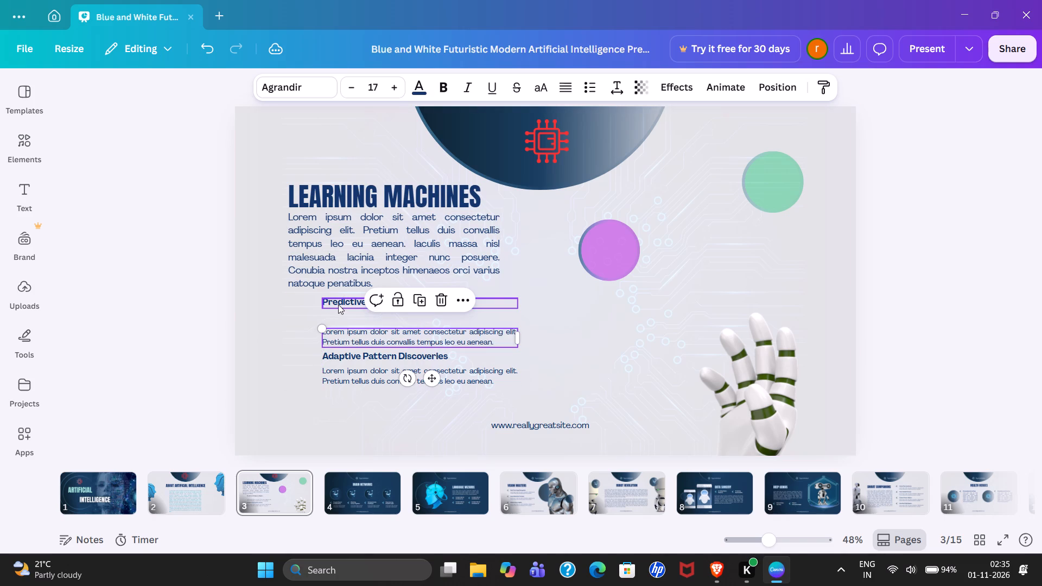
{"action": "left_click_drag", "start_coordinate": [339, 304], "coordinate": [312, 318]}
{"action": "left_click_drag", "start_coordinate": [348, 346], "coordinate": [320, 345]}
Move the Adaptive Pattern Discoveries subheading and its description lower, aligning both with the left edge of the heading and intro paragraph.
{"action": "left_click_drag", "start_coordinate": [335, 391], "coordinate": [336, 381]}
{"action": "left_click_drag", "start_coordinate": [336, 381], "coordinate": [311, 414]}
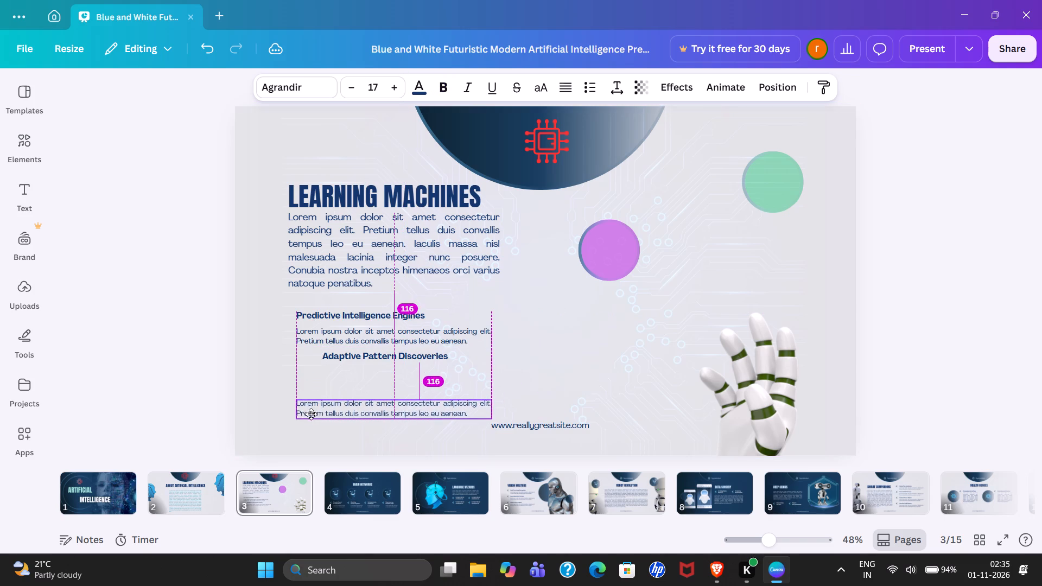
{"action": "left_click_drag", "start_coordinate": [311, 414], "coordinate": [301, 409]}
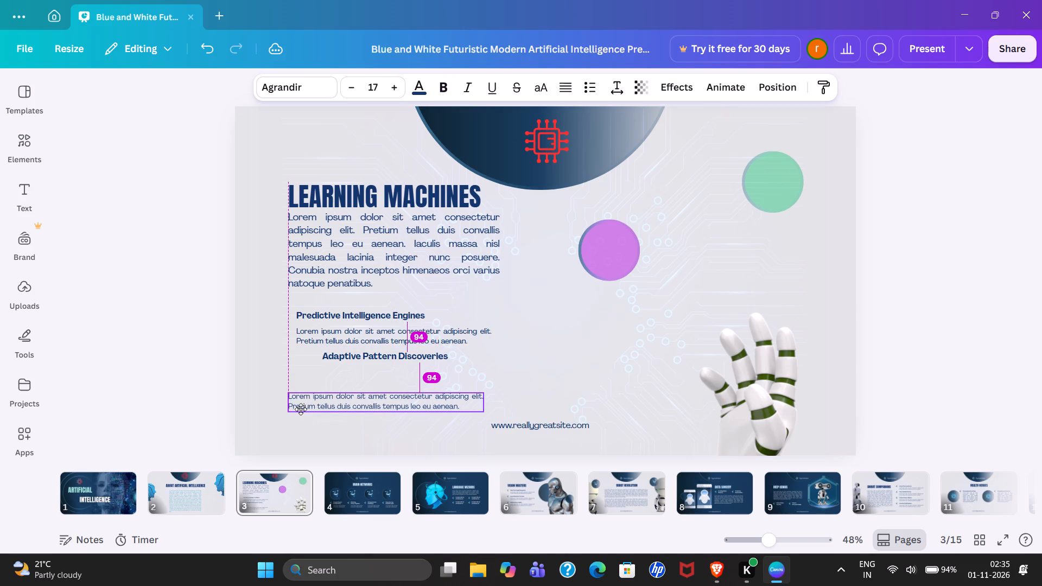
{"action": "left_click_drag", "start_coordinate": [301, 409], "coordinate": [302, 409]}
{"action": "left_click", "coordinate": [300, 374]}
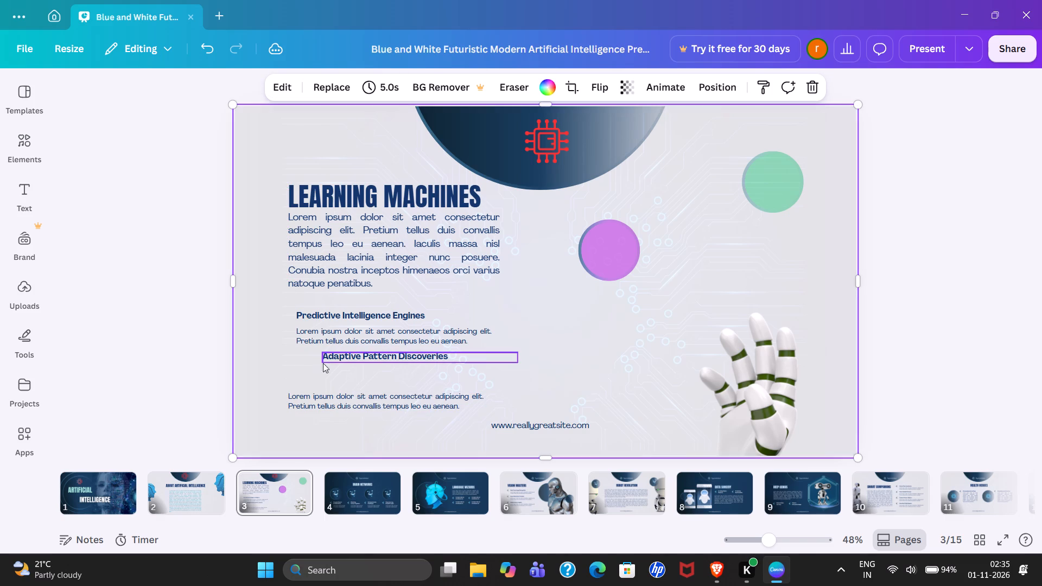
{"action": "left_click_drag", "start_coordinate": [334, 359], "coordinate": [296, 372]}
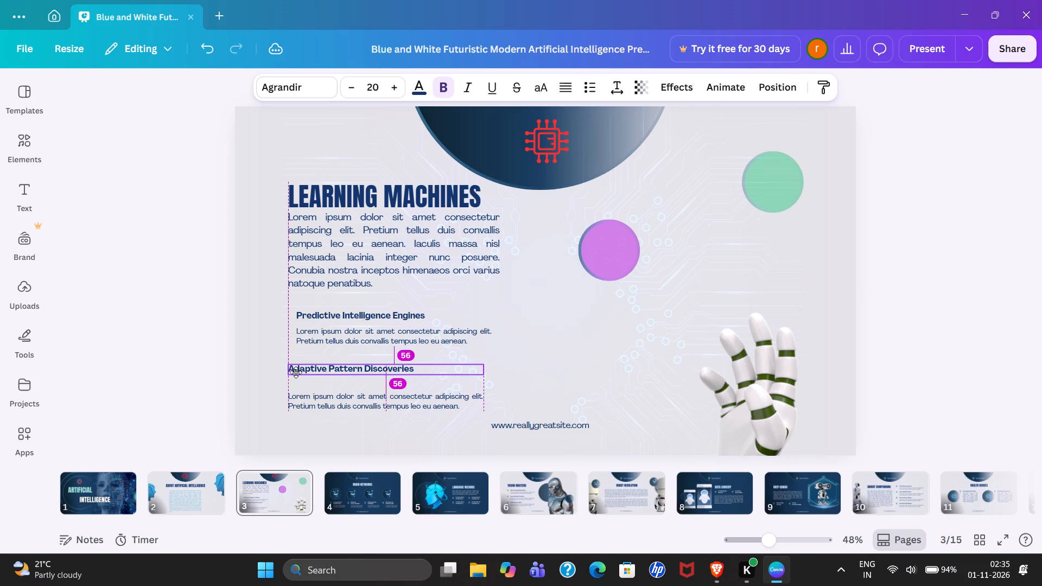
{"action": "left_click_drag", "start_coordinate": [296, 372], "coordinate": [300, 378]}
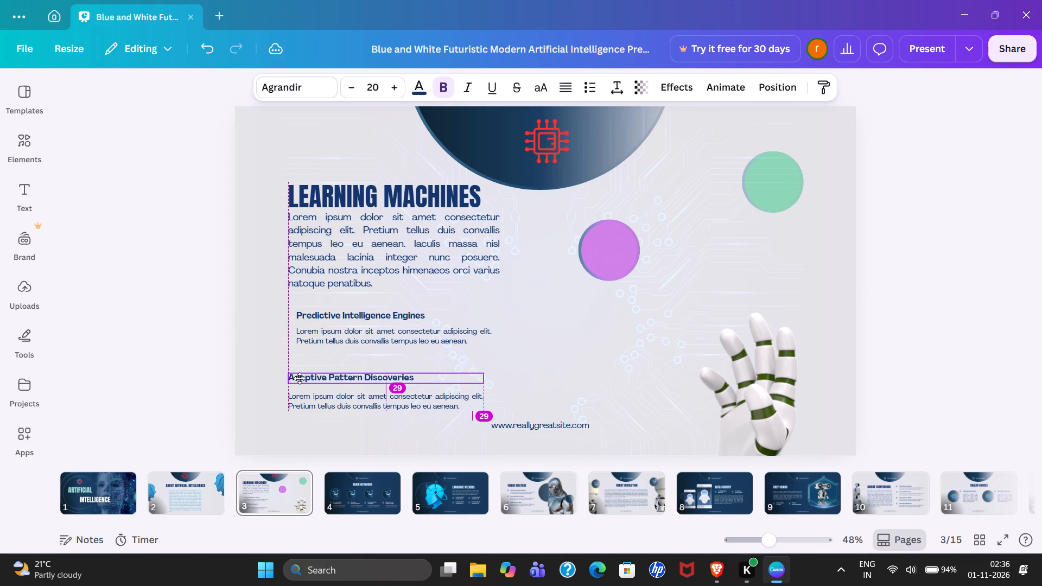
{"action": "left_click_drag", "start_coordinate": [300, 378], "coordinate": [299, 380]}
{"action": "left_click_drag", "start_coordinate": [299, 380], "coordinate": [299, 382]}
{"action": "left_click_drag", "start_coordinate": [299, 382], "coordinate": [300, 381]}
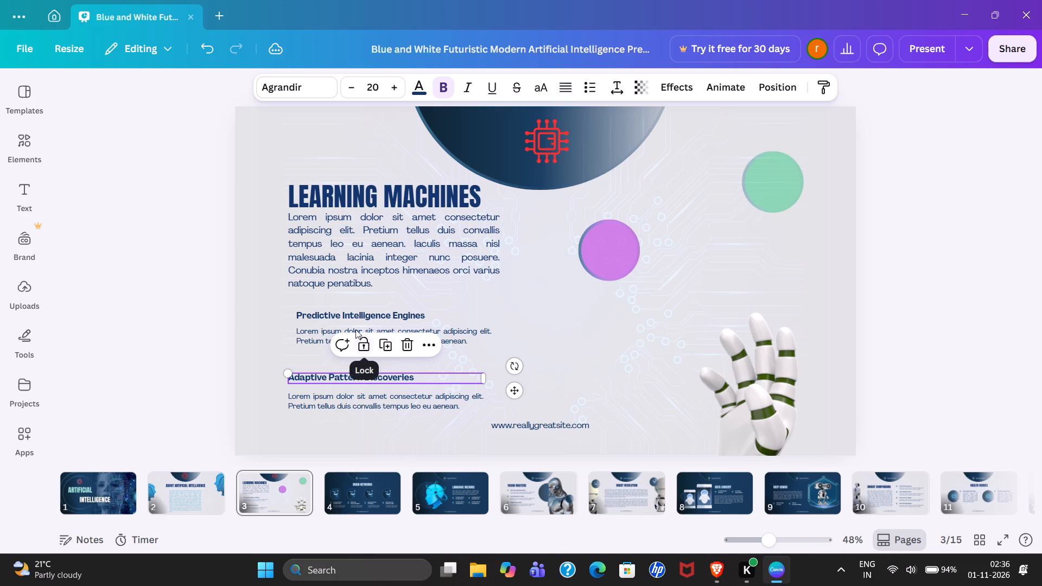
Align the Predictive Intelligence Engines subheading and its description with the left edge of the text above and below.
{"action": "left_click", "coordinate": [340, 292]}
{"action": "left_click_drag", "start_coordinate": [314, 336], "coordinate": [303, 336]}
{"action": "left_click_drag", "start_coordinate": [332, 314], "coordinate": [320, 314]}
{"action": "left_click", "coordinate": [316, 364]}
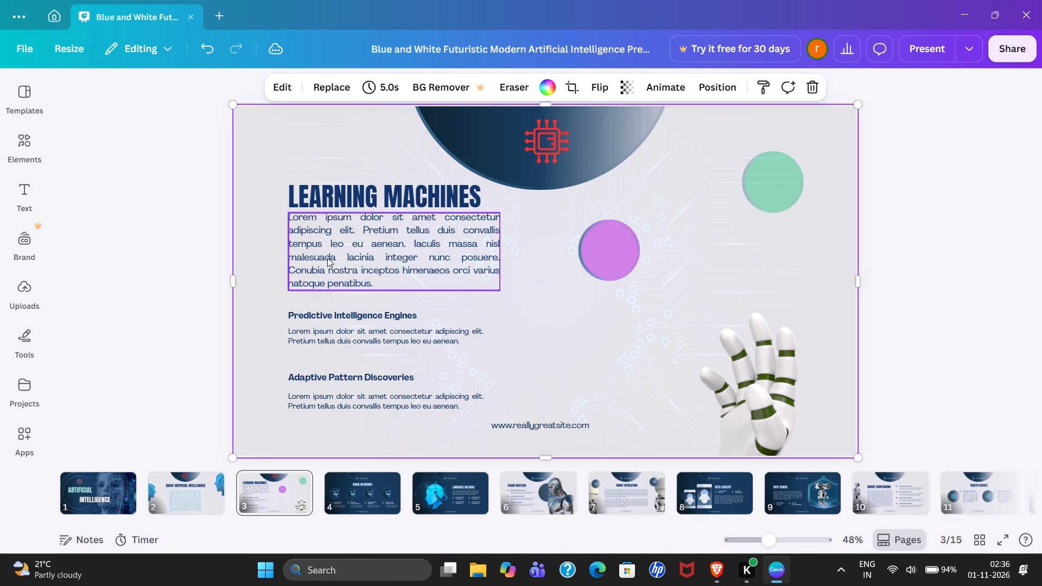
Change the text colour of the Predictive Intelligence Engines subheading to bright red.
{"action": "left_click", "coordinate": [312, 316]}
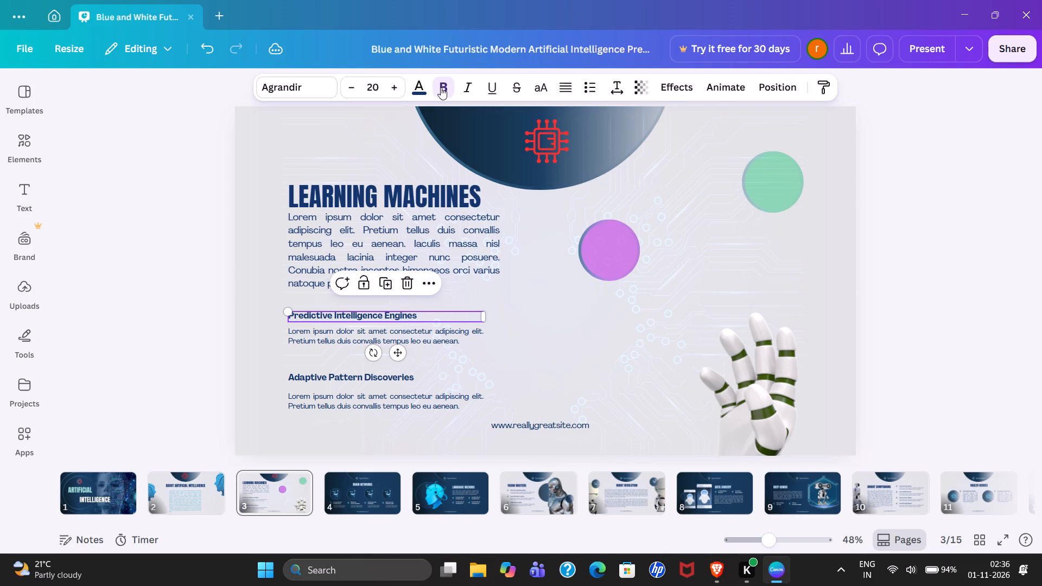
{"action": "left_click", "coordinate": [421, 90]}
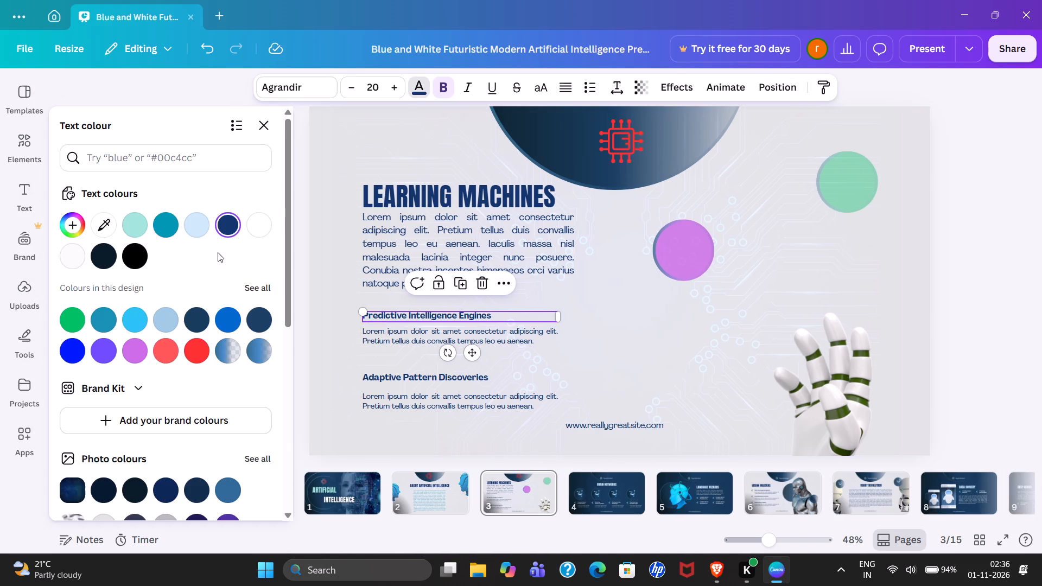
{"action": "left_click", "coordinate": [193, 355]}
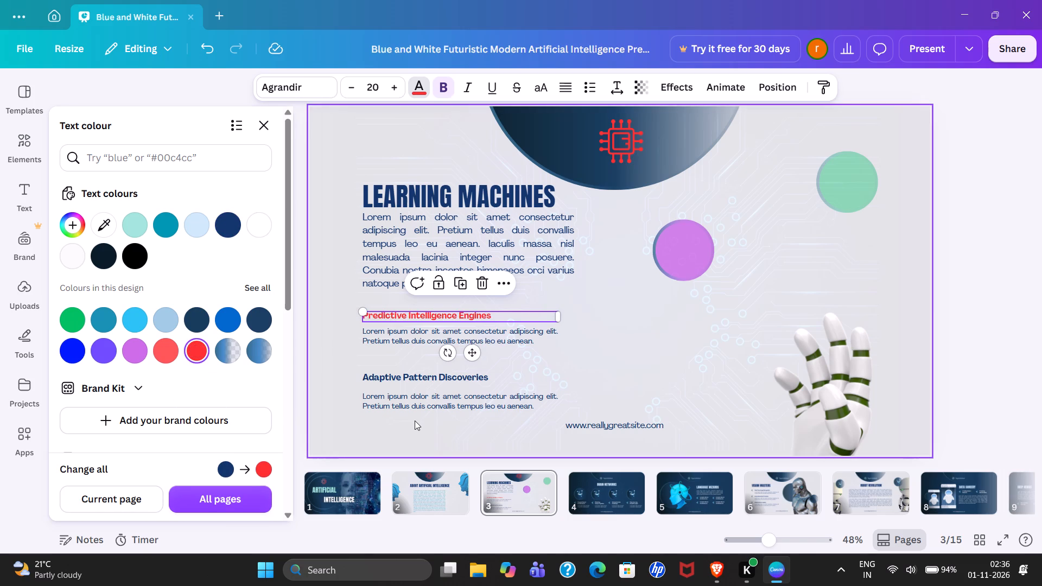
Try several text colours on the Adaptive Pattern Discoveries subheading, including red, teal, yellow, orange and green, and settle on light blue.
{"action": "left_click", "coordinate": [412, 379]}
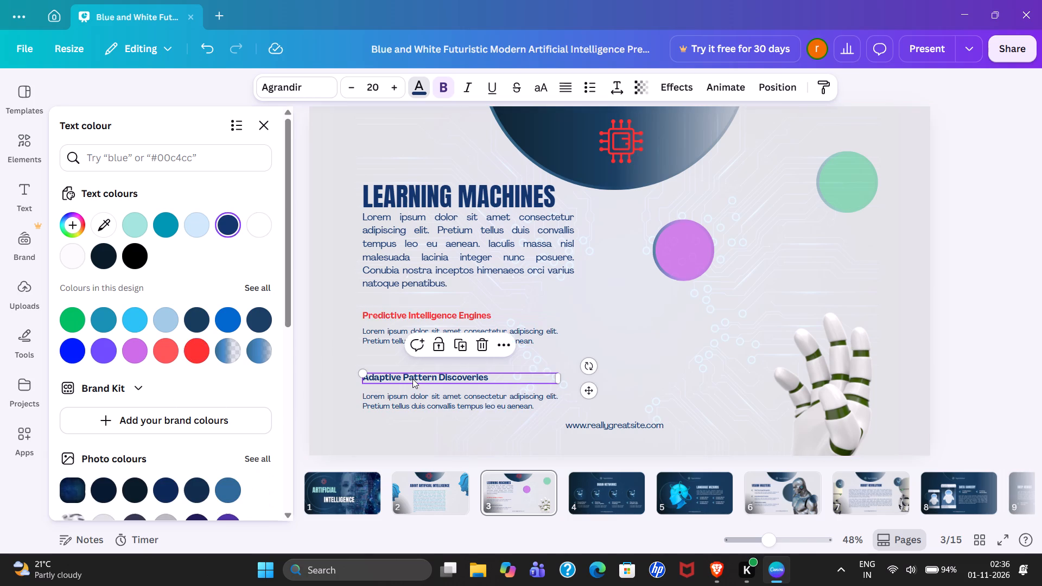
{"action": "left_click", "coordinate": [196, 358]}
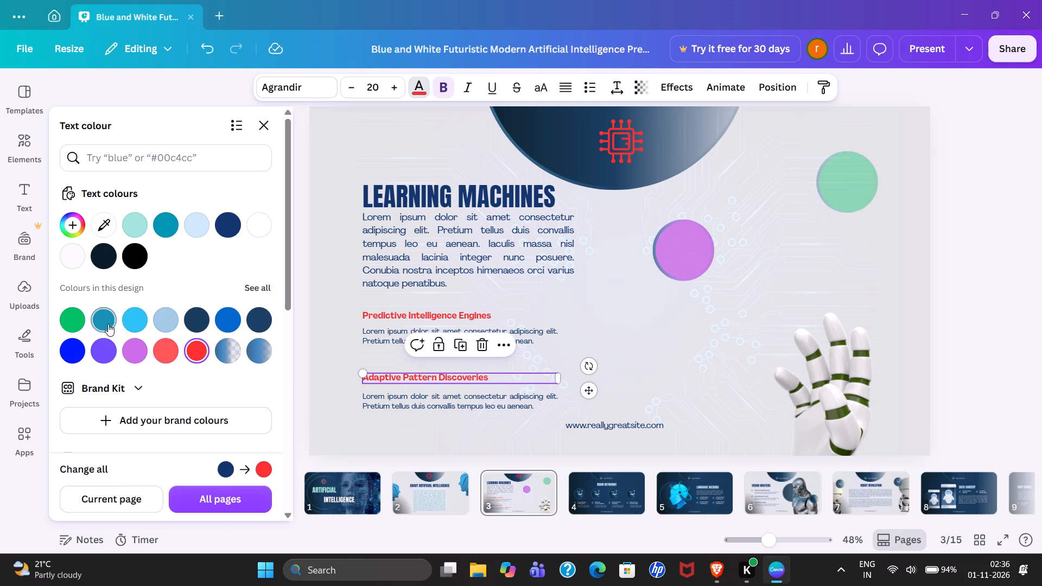
{"action": "left_click", "coordinate": [132, 321]}
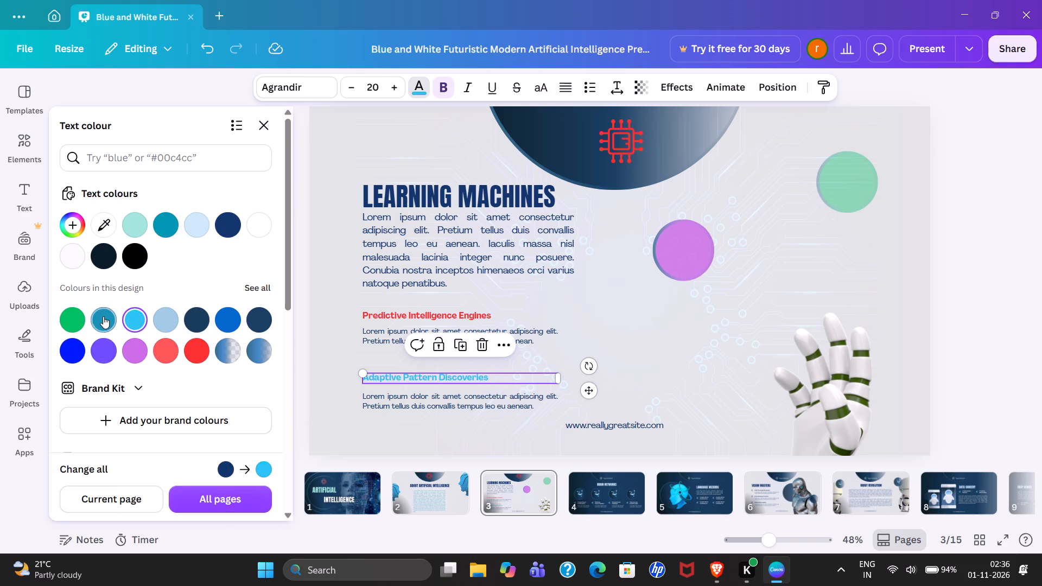
{"action": "left_click", "coordinate": [103, 316]}
{"action": "scroll", "coordinate": [176, 327], "scroll_direction": "down", "scroll_amount": 4}
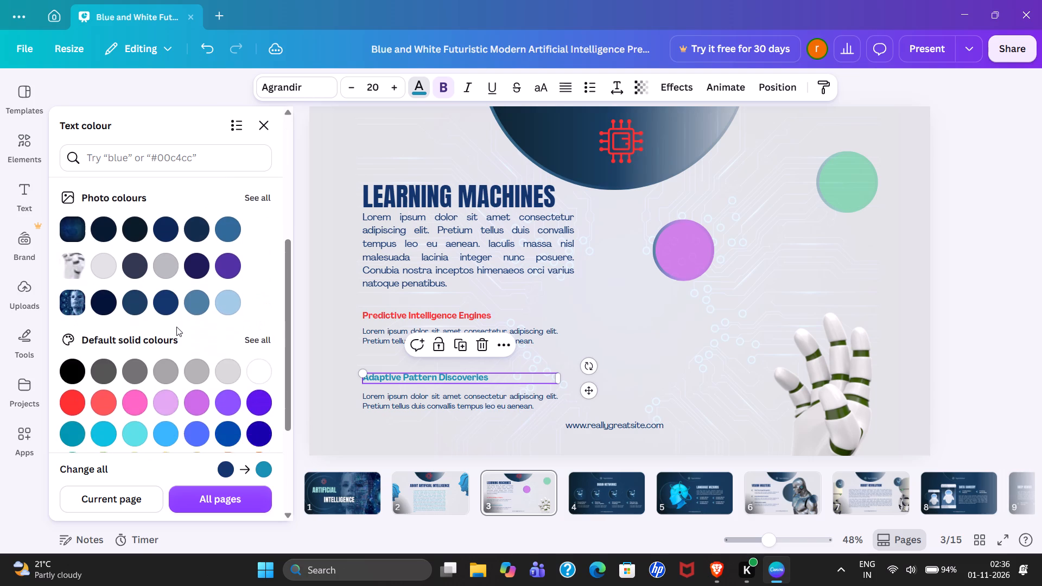
{"action": "scroll", "coordinate": [176, 327], "scroll_direction": "down", "scroll_amount": 2}
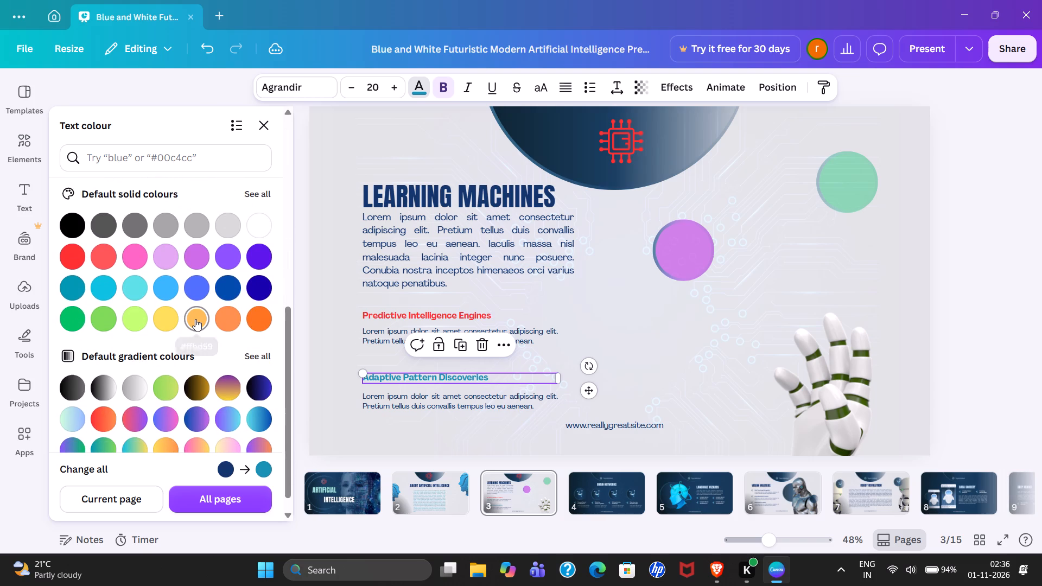
{"action": "left_click", "coordinate": [195, 319]}
{"action": "left_click", "coordinate": [168, 320]}
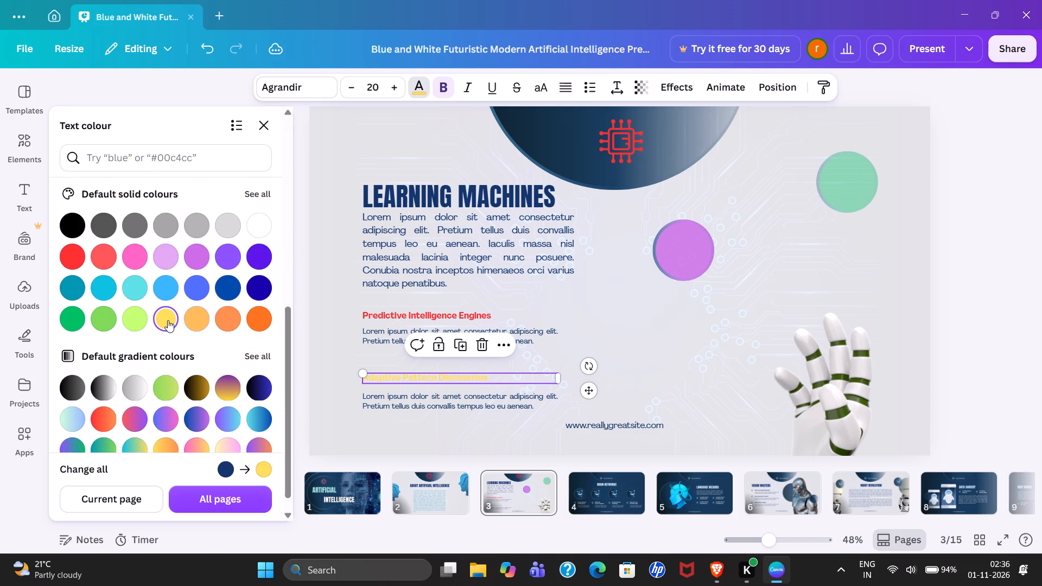
{"action": "left_click", "coordinate": [205, 317]}
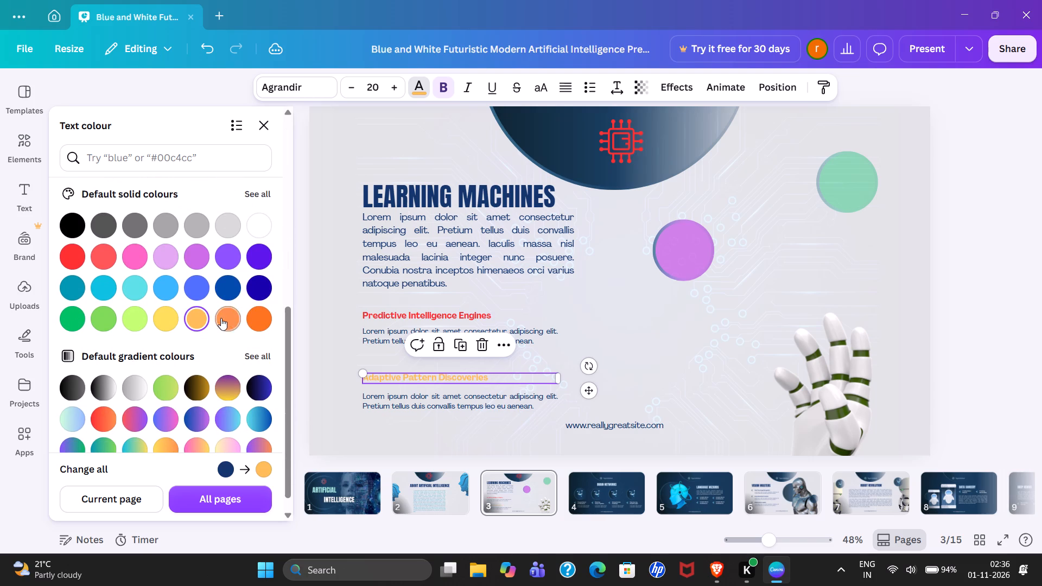
{"action": "left_click", "coordinate": [134, 317]}
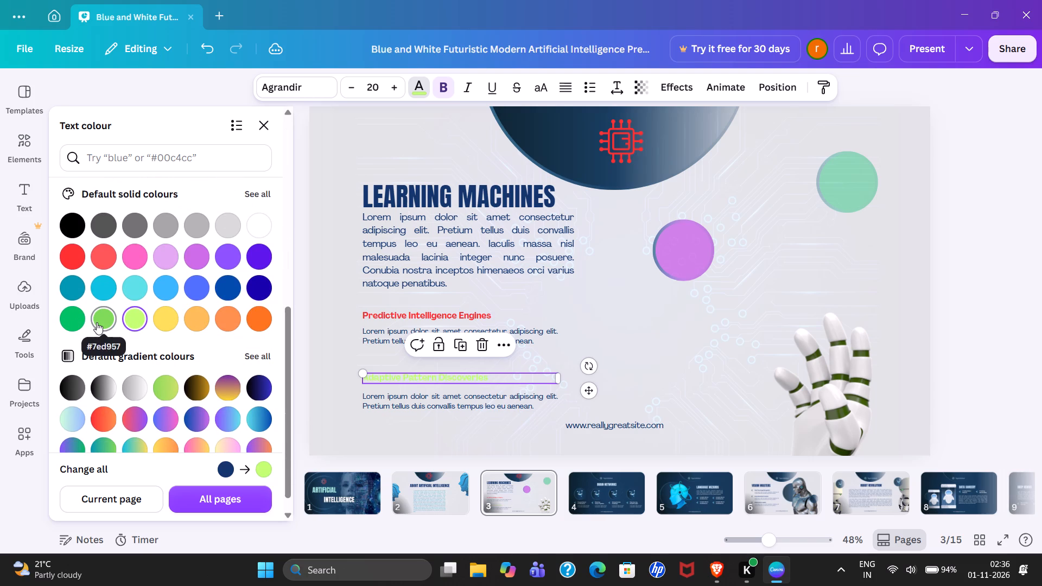
{"action": "left_click", "coordinate": [97, 322]}
{"action": "left_click", "coordinate": [71, 323]}
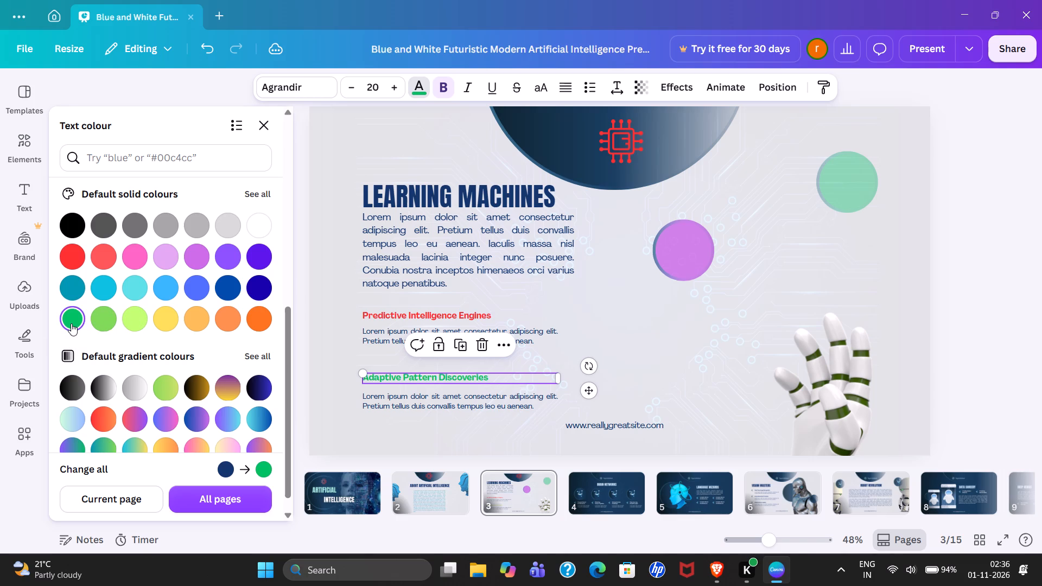
{"action": "left_click", "coordinate": [163, 290]}
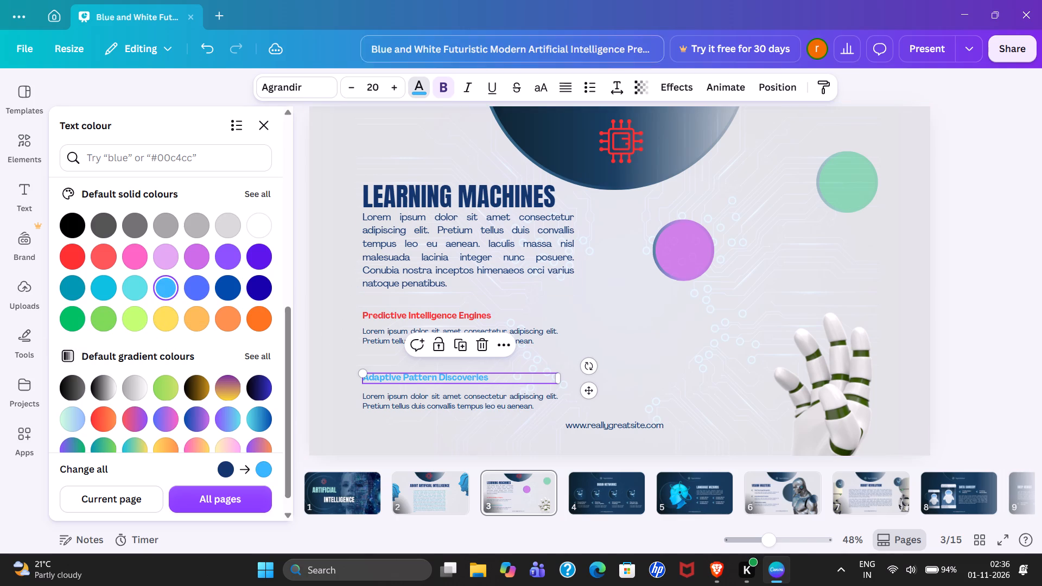
Increase the font size of the Adaptive Pattern Discoveries subheading to 25.
{"action": "left_click", "coordinate": [400, 92]}
{"action": "left_click", "coordinate": [400, 92]}
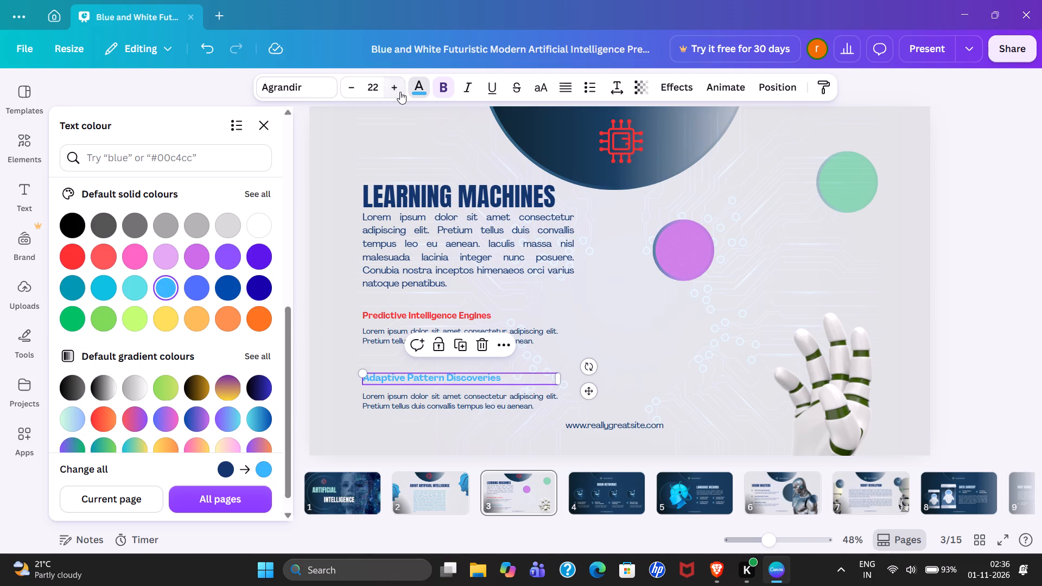
{"action": "left_click", "coordinate": [400, 92]}
{"action": "left_click", "coordinate": [400, 92]}
{"action": "left_click", "coordinate": [400, 92]}
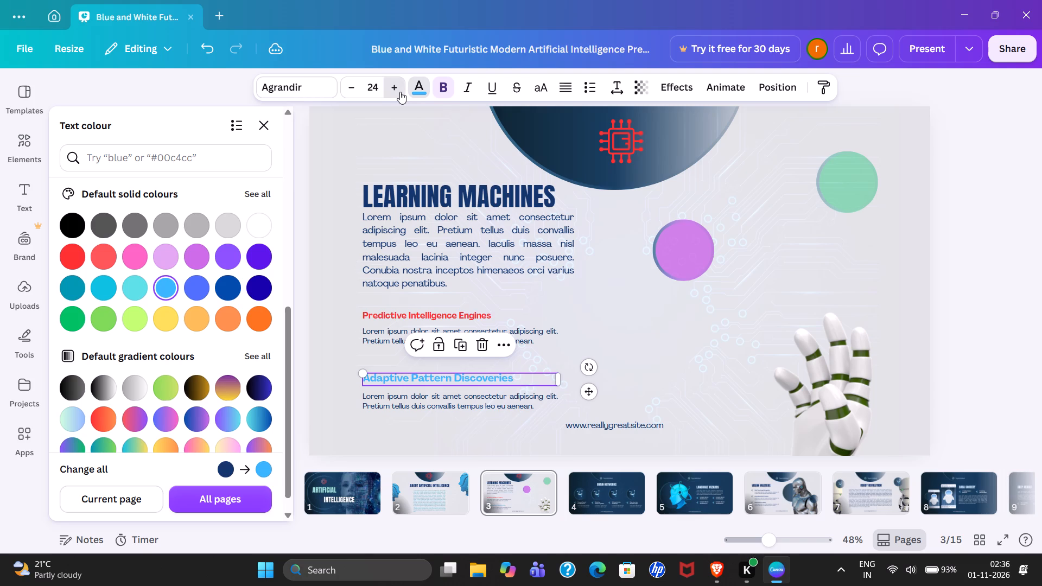
Increase the font size of the Predictive Intelligence Engines subheading to 25, matching the Adaptive Pattern Discoveries subheading.
{"action": "left_click", "coordinate": [391, 319]}
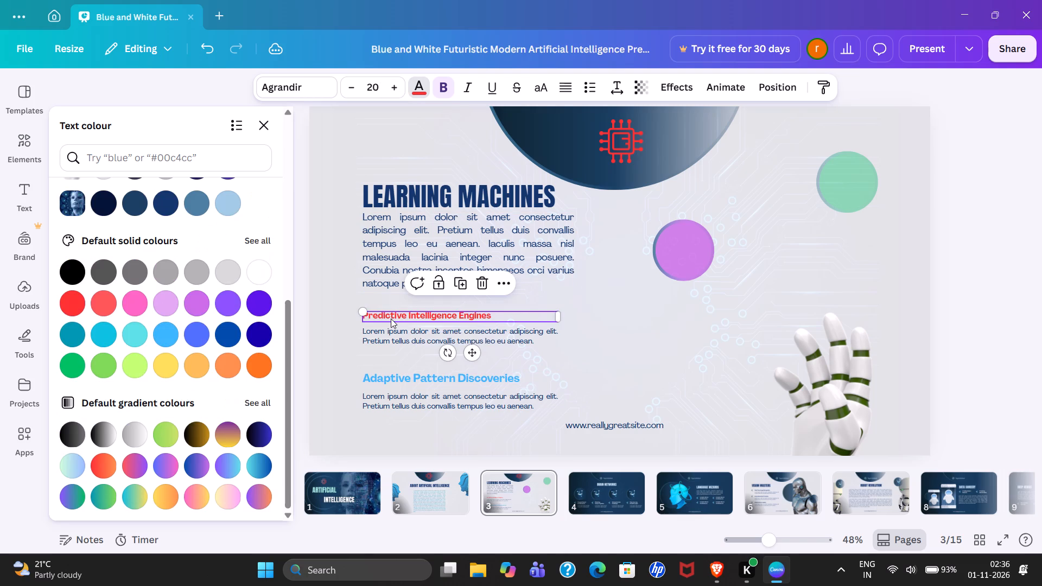
{"action": "left_click", "coordinate": [398, 86]}
{"action": "left_click", "coordinate": [398, 86]}
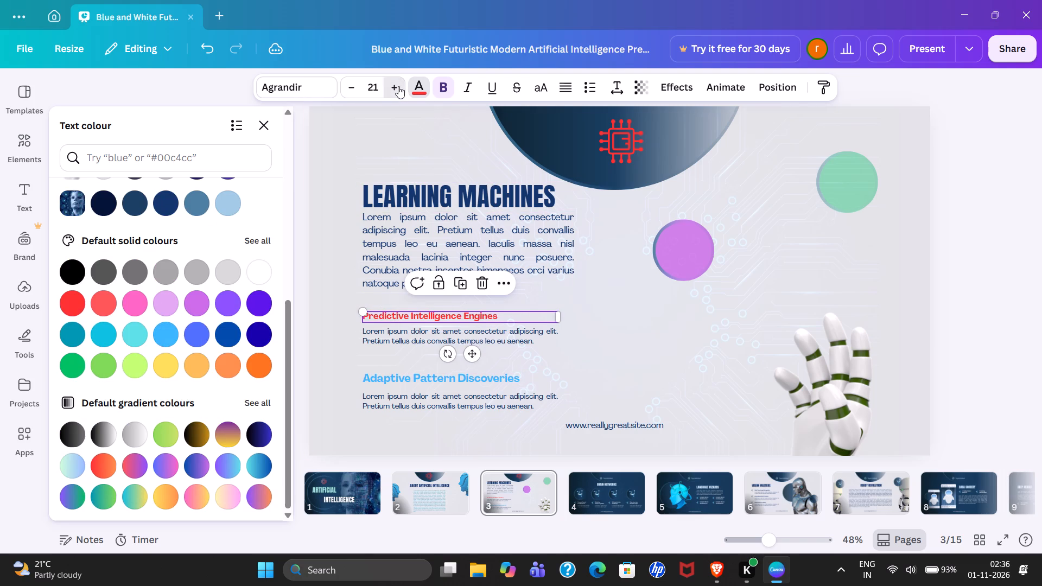
{"action": "left_click", "coordinate": [398, 86]}
{"action": "left_click", "coordinate": [398, 86]}
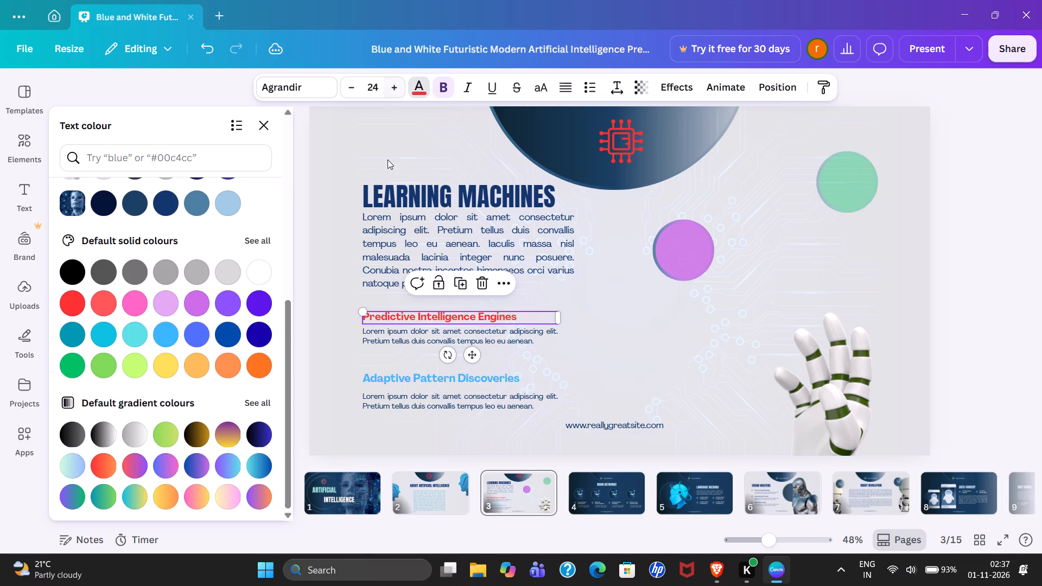
{"action": "left_click", "coordinate": [414, 378]}
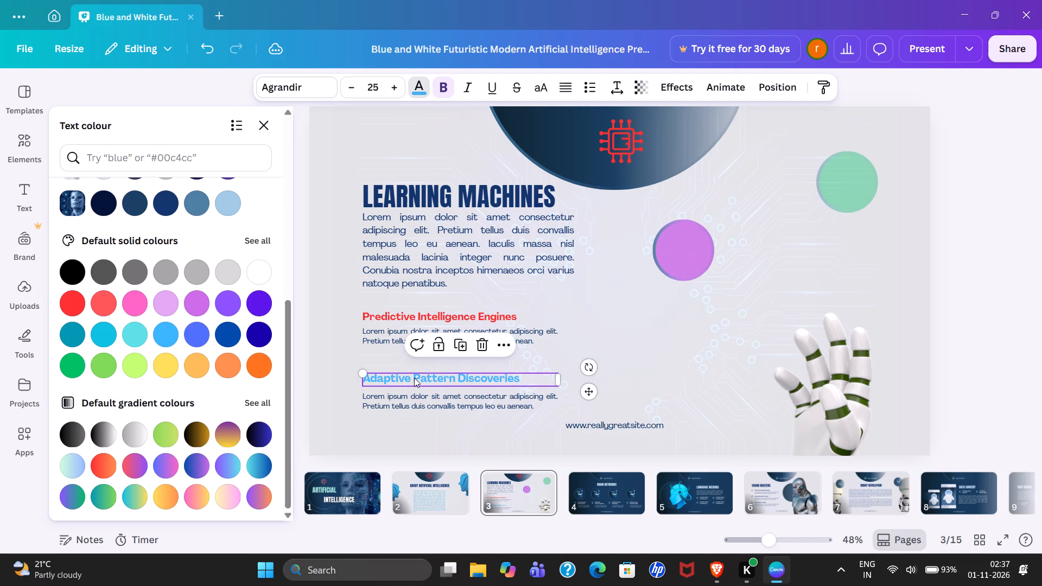
{"action": "left_click", "coordinate": [426, 311]}
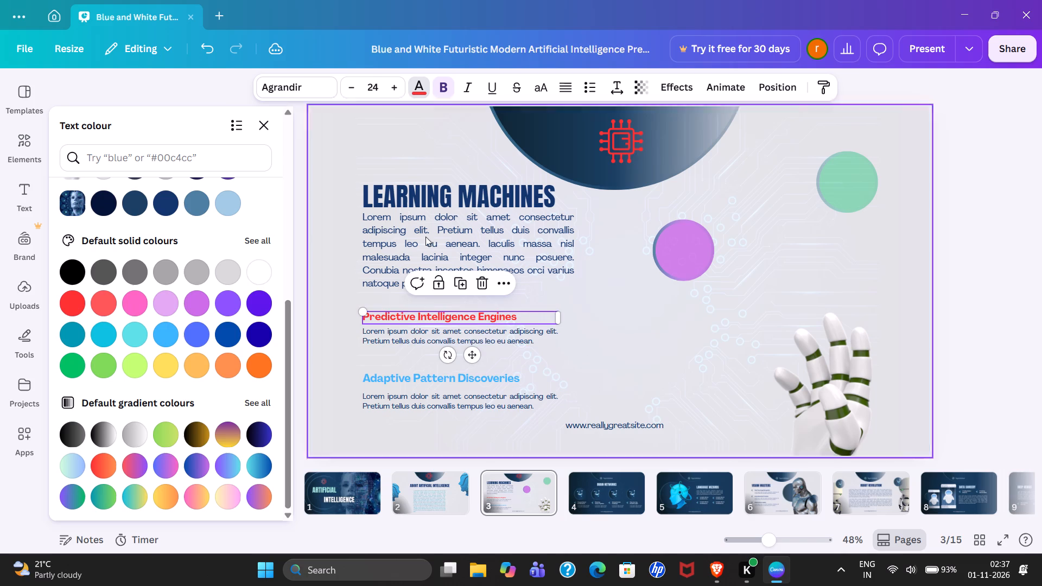
{"action": "left_click", "coordinate": [394, 86]}
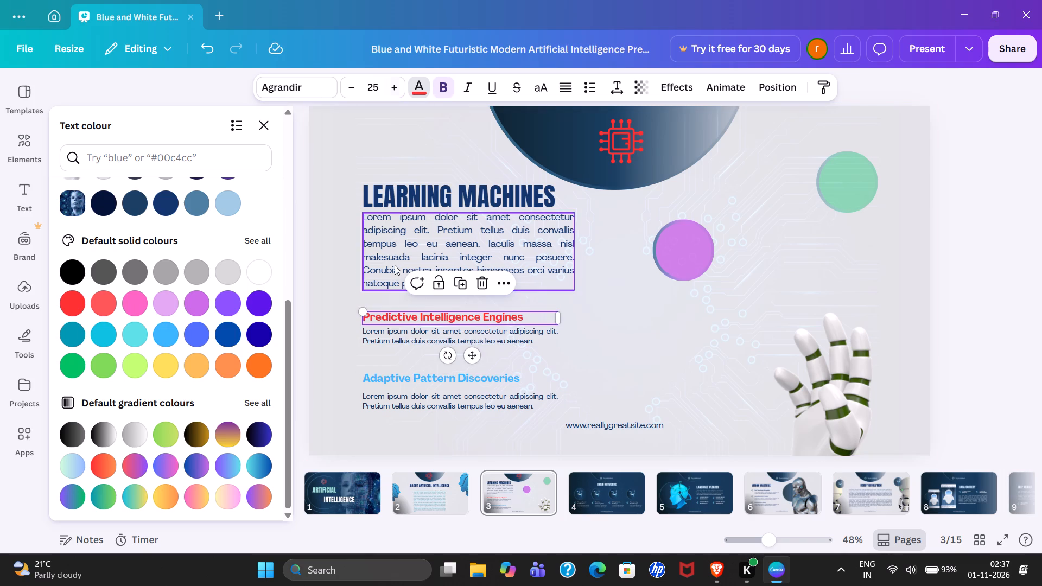
Shift the description under Adaptive Pattern Discoveries slightly up, closer to its subheading.
{"action": "left_click", "coordinate": [393, 340]}
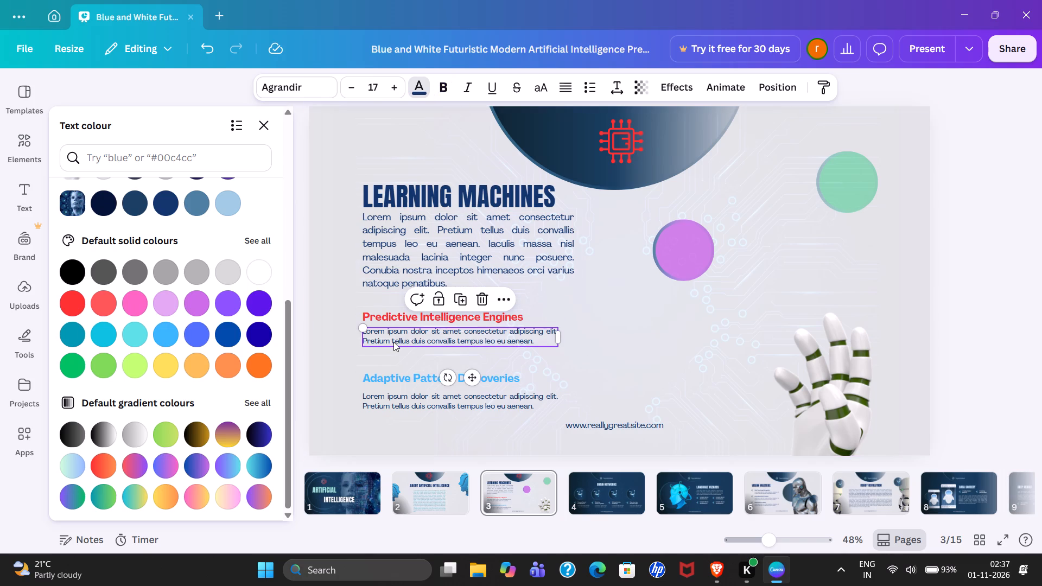
{"action": "left_click", "coordinate": [391, 407]}
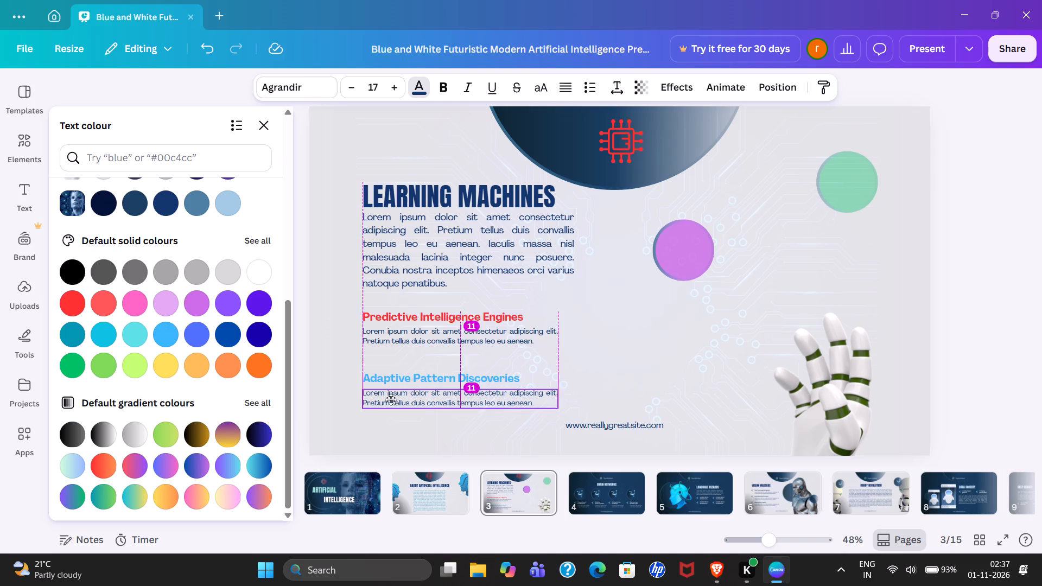
{"action": "left_click", "coordinate": [621, 431]}
{"action": "left_click", "coordinate": [638, 392]}
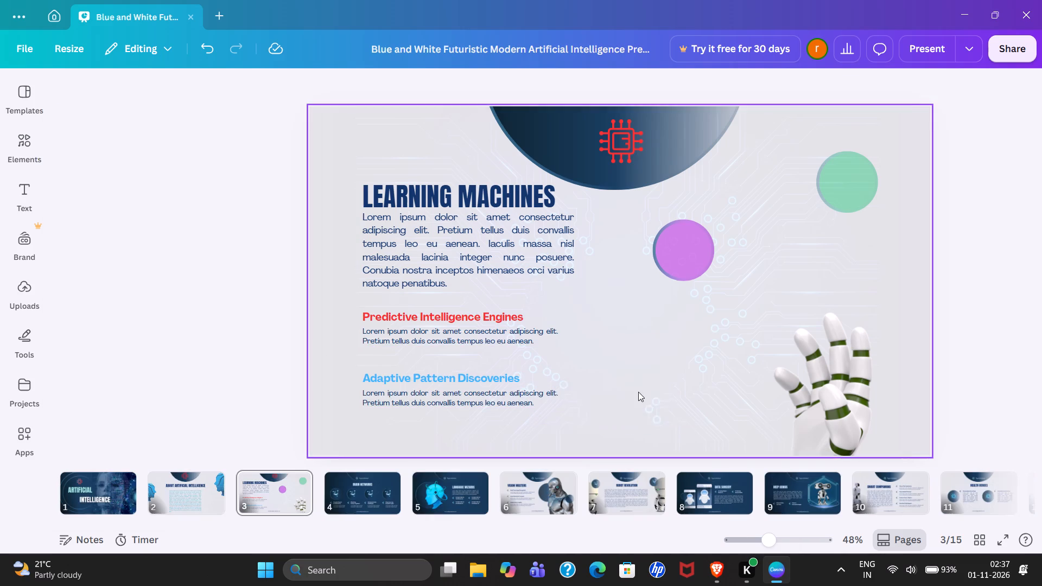
On slide 4, Brain Networks, delete the Thynk Unlimited text beside the chip icon.
{"action": "left_click", "coordinate": [354, 490]}
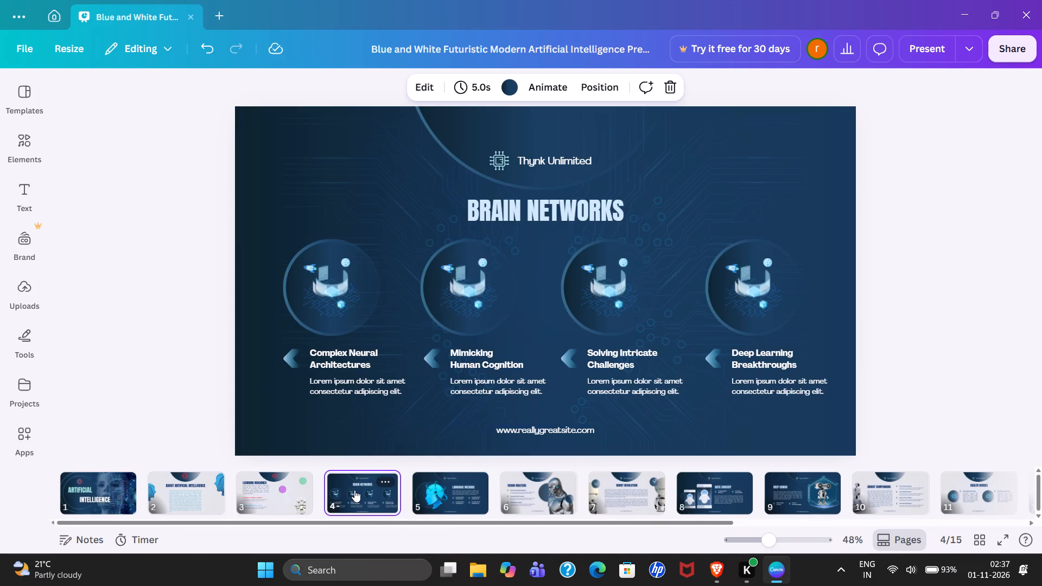
{"action": "left_click", "coordinate": [547, 162]}
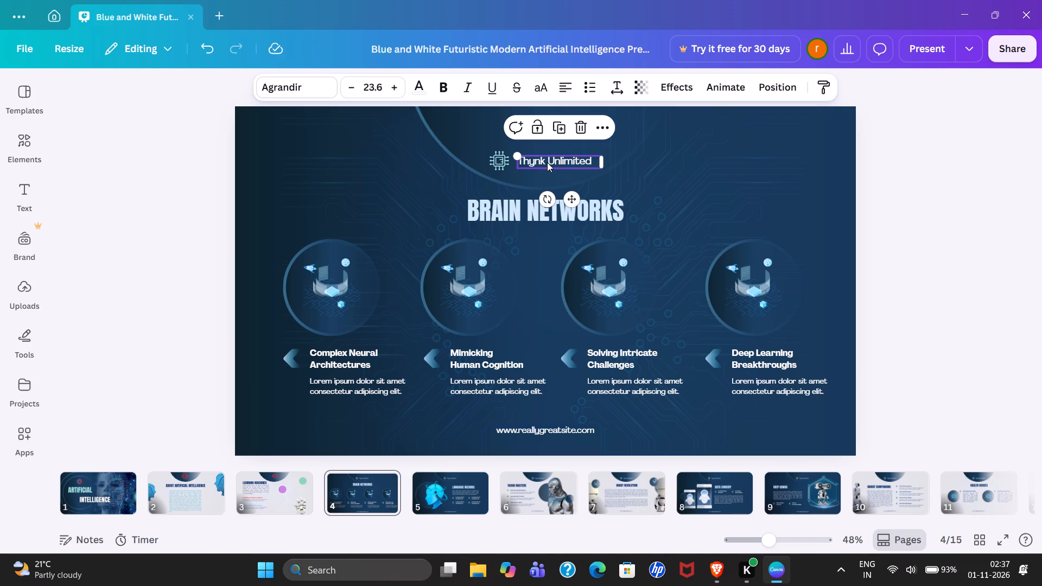
{"action": "left_click", "coordinate": [585, 127]}
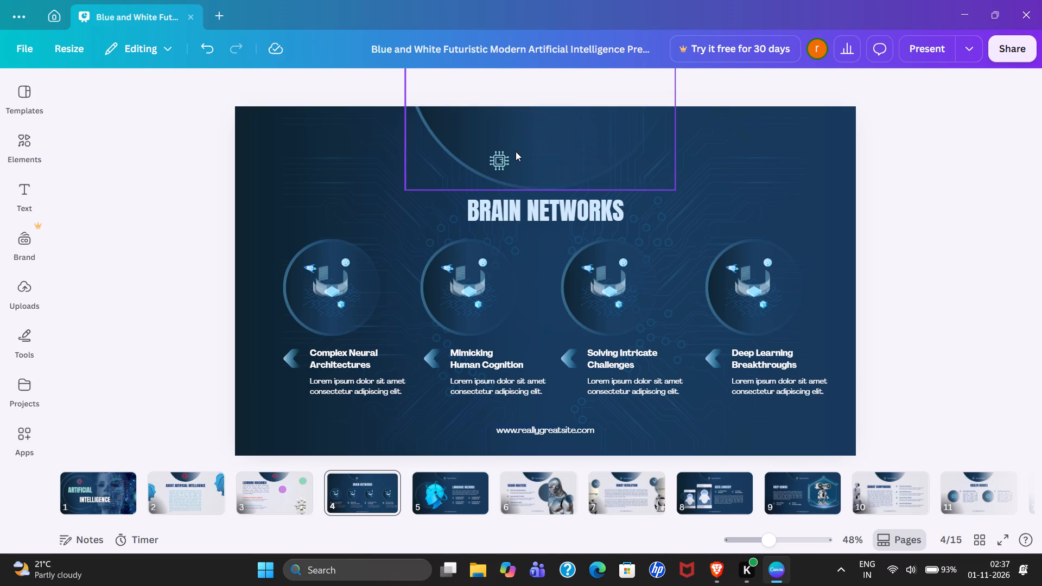
Enlarge the chip icon to more than twice its size and place it above the Brain Networks heading, inside the large arc.
{"action": "left_click_drag", "start_coordinate": [499, 161], "coordinate": [532, 138]}
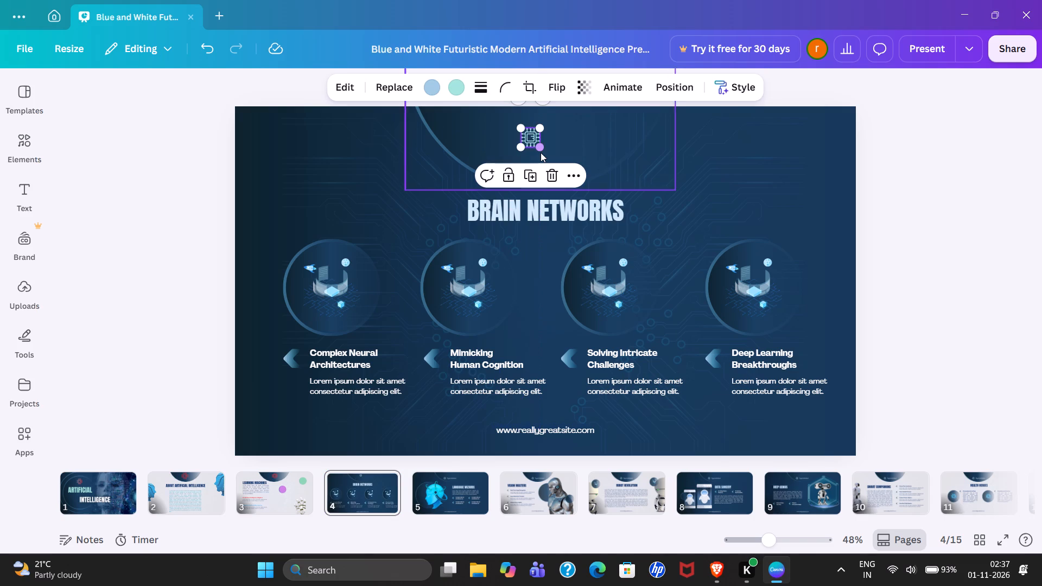
{"action": "left_click_drag", "start_coordinate": [540, 148], "coordinate": [577, 174]}
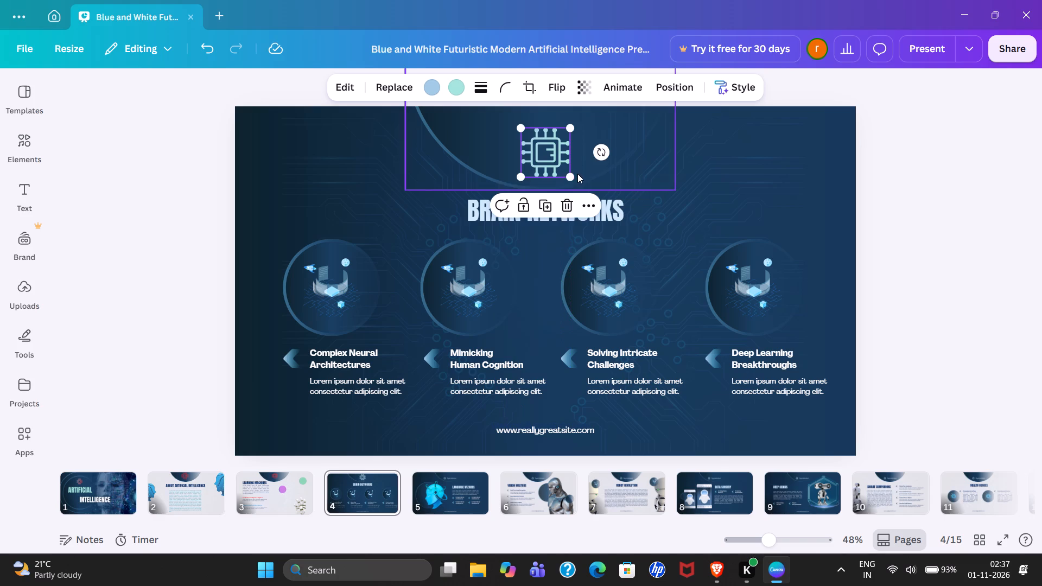
{"action": "left_click_drag", "start_coordinate": [555, 161], "coordinate": [547, 153]}
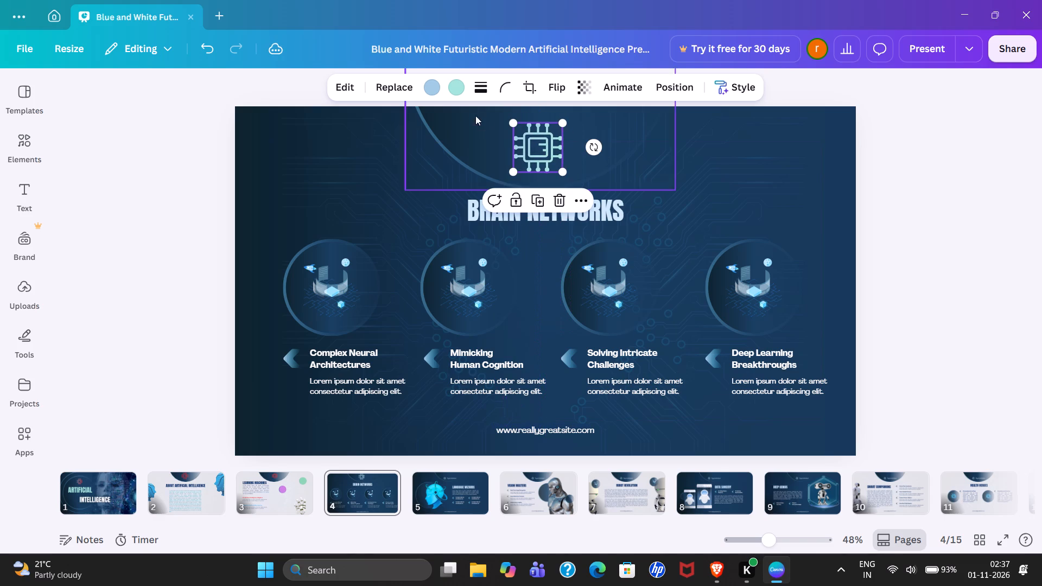
Recolour the chip icon's two gradient colours, changing the teal to yellow and the light blue to orange.
{"action": "left_click", "coordinate": [455, 85]}
{"action": "scroll", "coordinate": [233, 288], "scroll_direction": "down", "scroll_amount": 5}
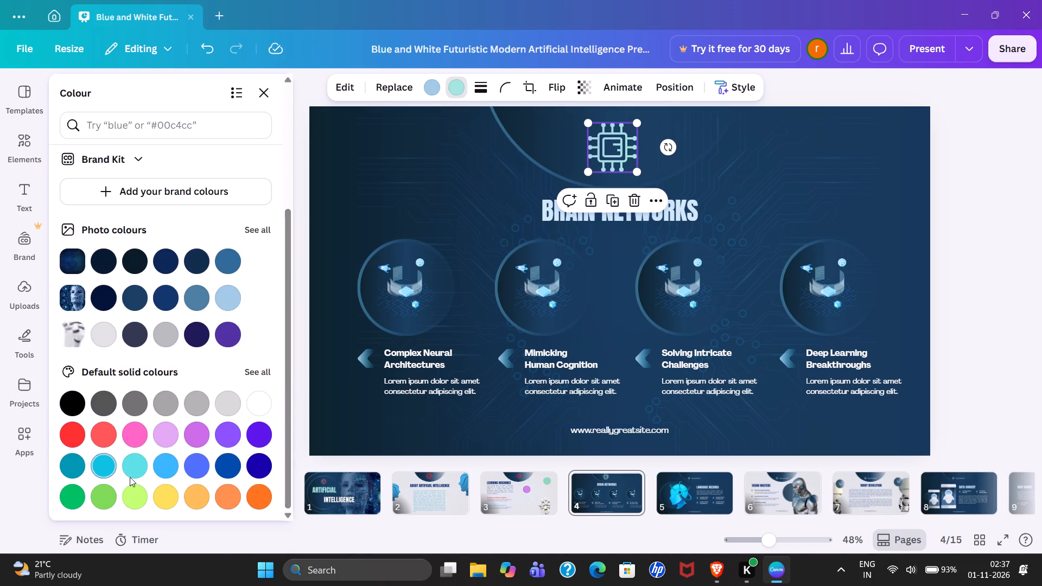
{"action": "left_click", "coordinate": [169, 489]}
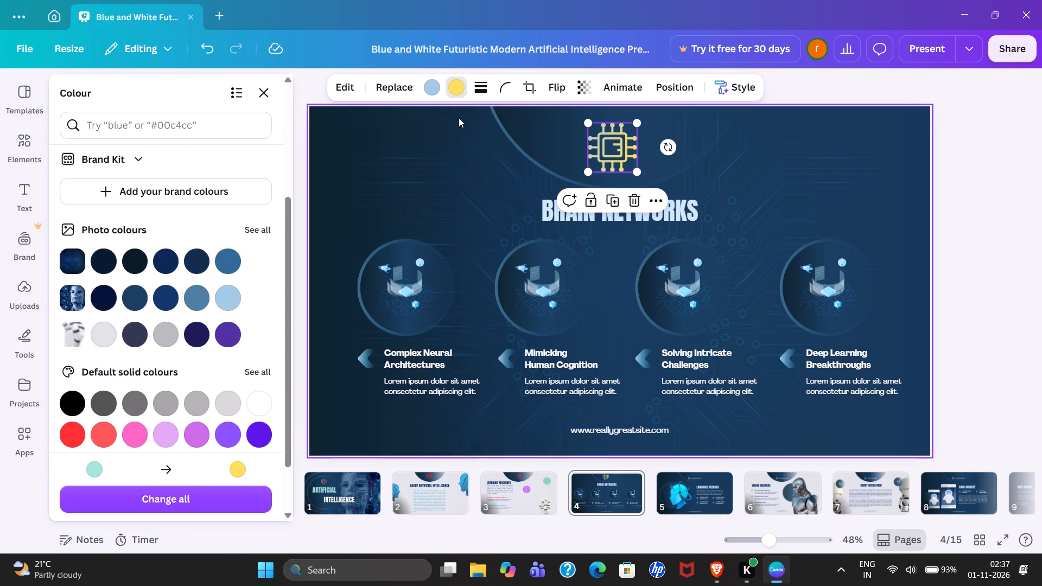
{"action": "left_click", "coordinate": [434, 87]}
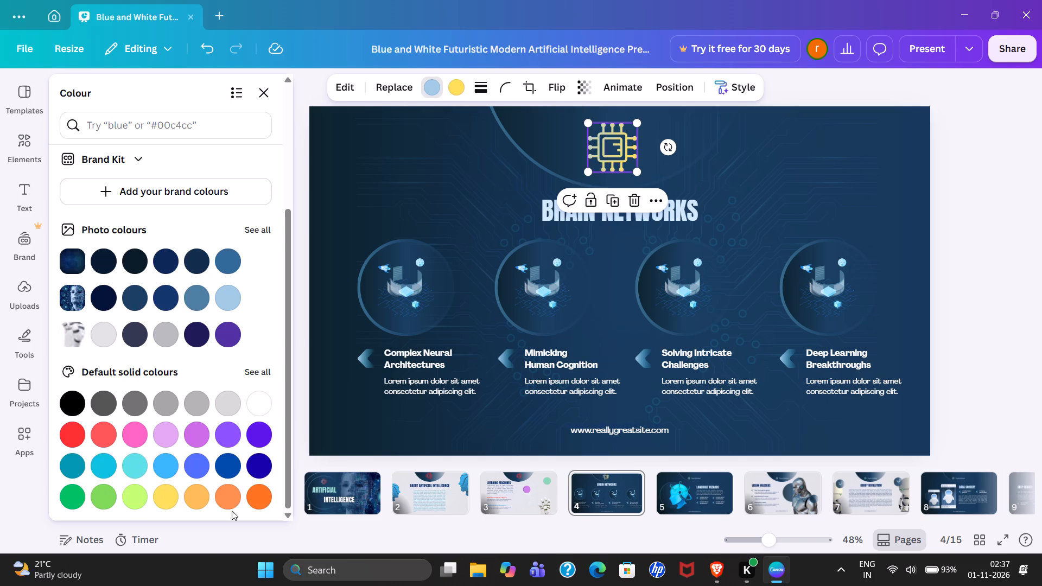
{"action": "left_click", "coordinate": [256, 489]}
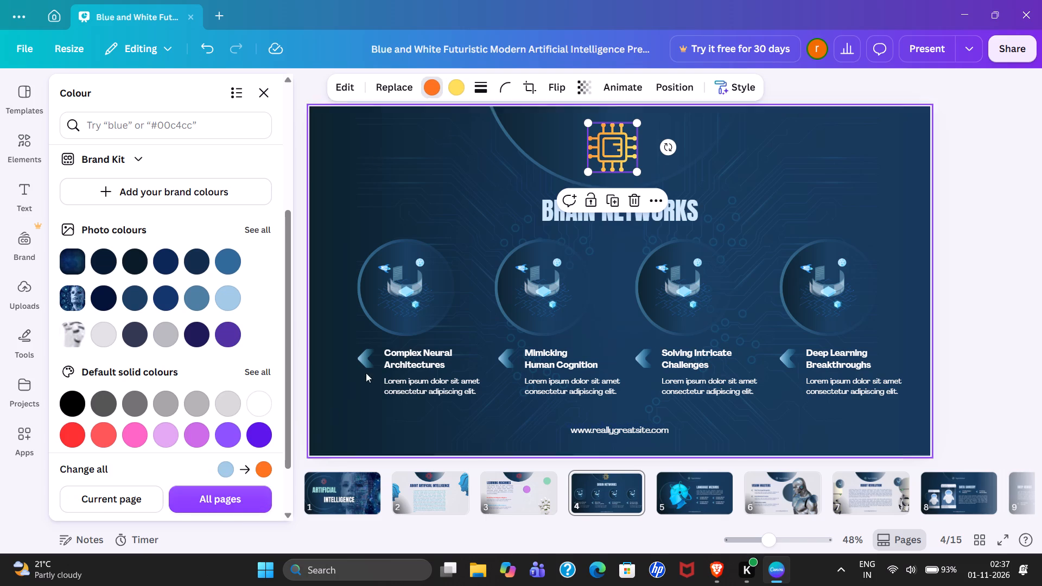
Delete the illustrations and their background circles above Complex Neural Architectures and Mimicking Human Cognition.
{"action": "left_click", "coordinate": [410, 308]}
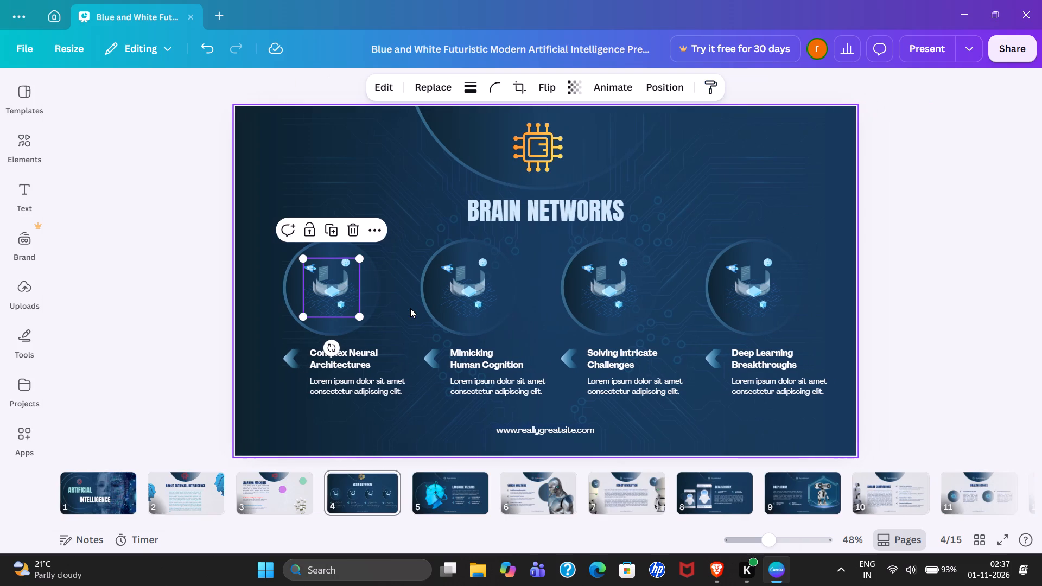
{"action": "left_click", "coordinate": [353, 232]}
{"action": "left_click", "coordinate": [321, 279]}
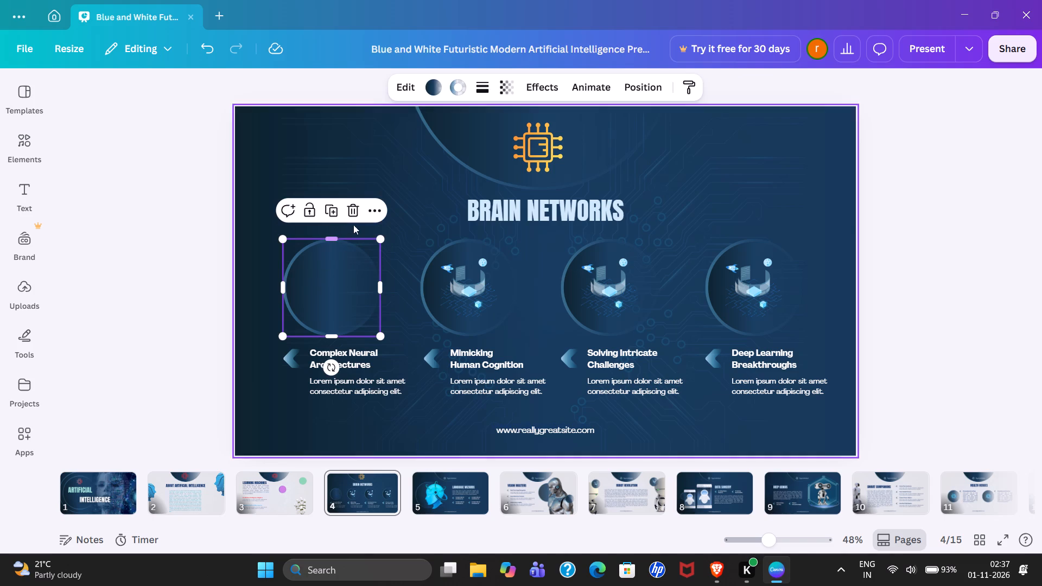
{"action": "left_click", "coordinate": [355, 212]}
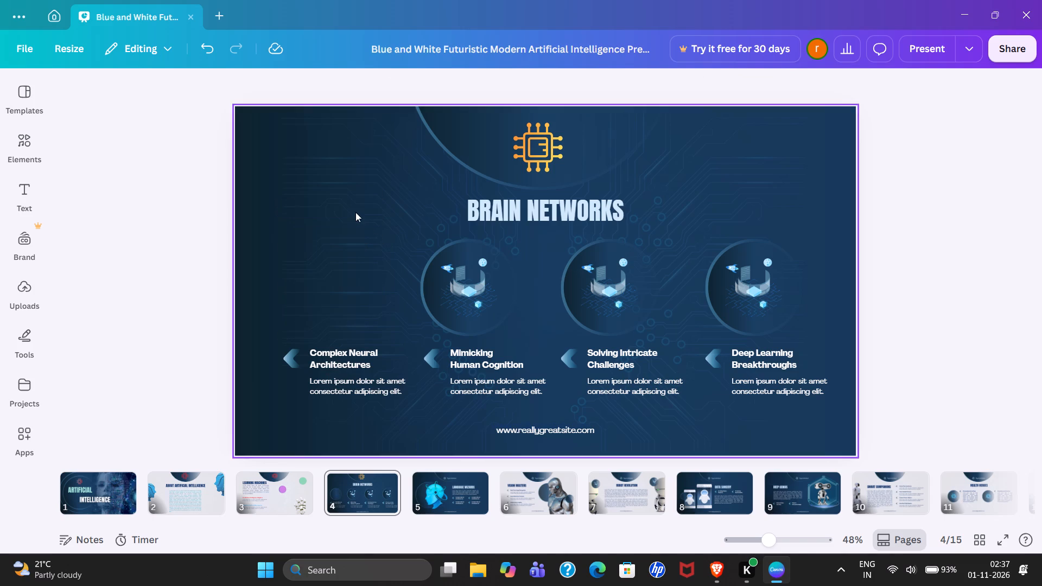
{"action": "left_click", "coordinate": [479, 283]}
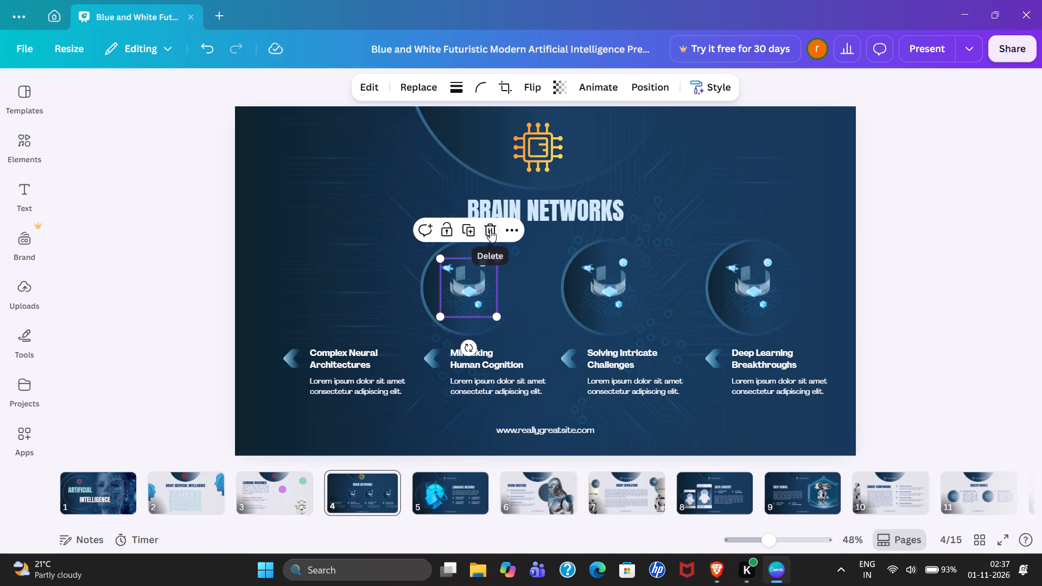
{"action": "left_click", "coordinate": [491, 228]}
{"action": "left_click", "coordinate": [464, 295]}
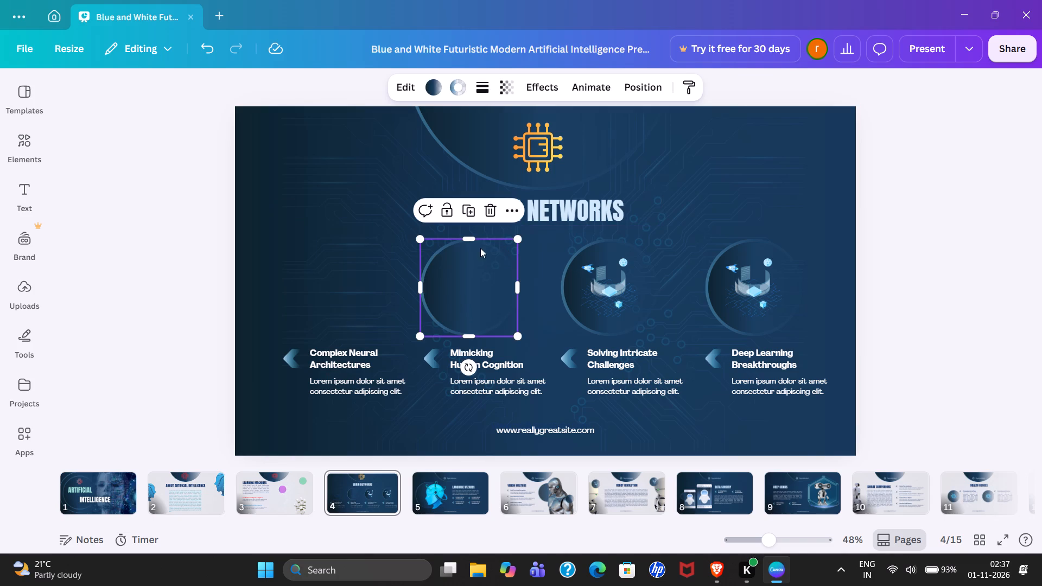
{"action": "left_click", "coordinate": [491, 214]}
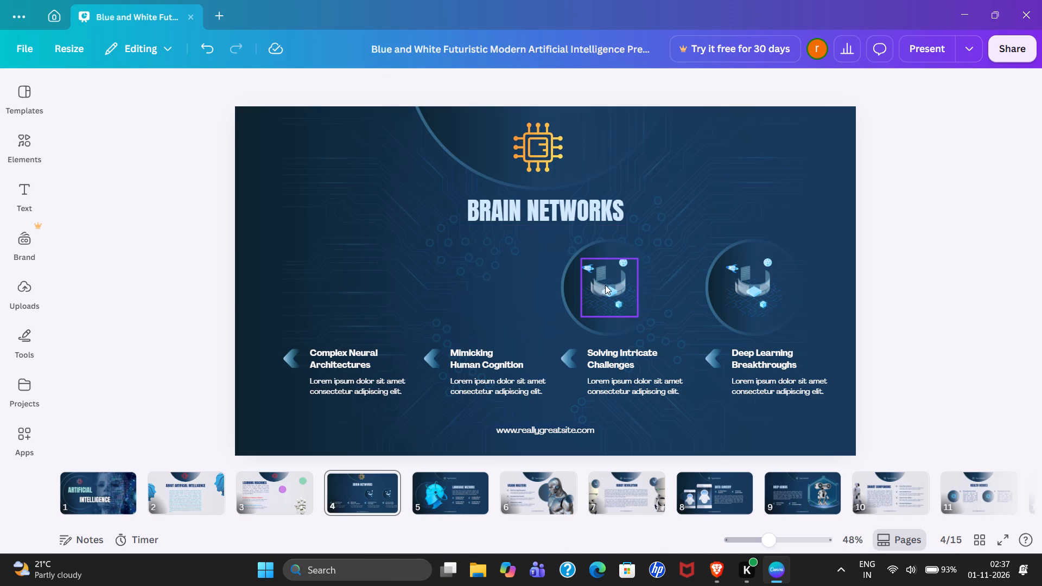
Delete the illustrations and their background circles above Solving Intricate Challenges and Deep Learning Breakthroughs.
{"action": "left_click", "coordinate": [605, 285]}
{"action": "left_click", "coordinate": [625, 225]}
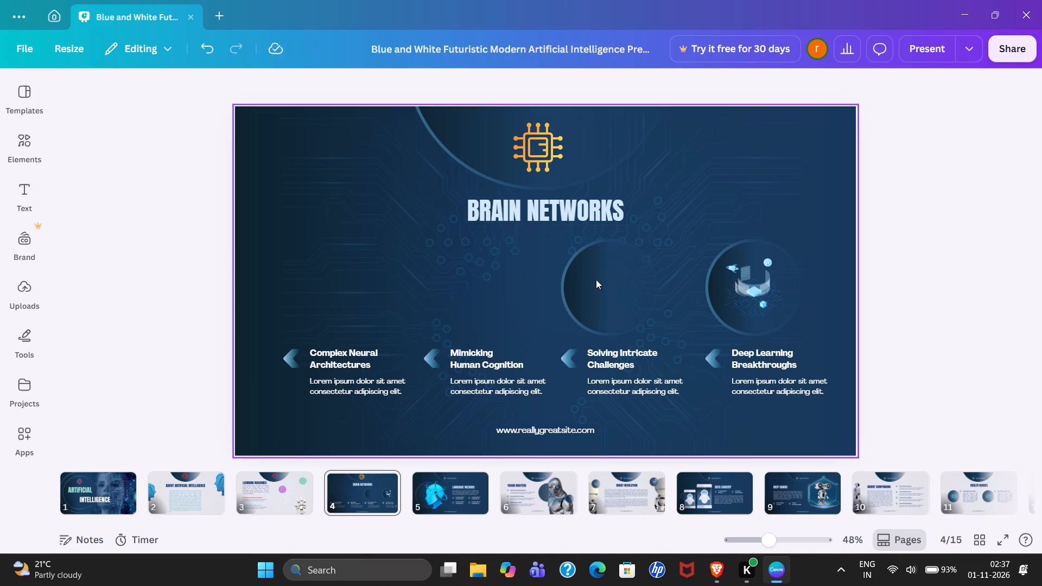
{"action": "left_click", "coordinate": [596, 280]}
{"action": "left_click", "coordinate": [630, 213]}
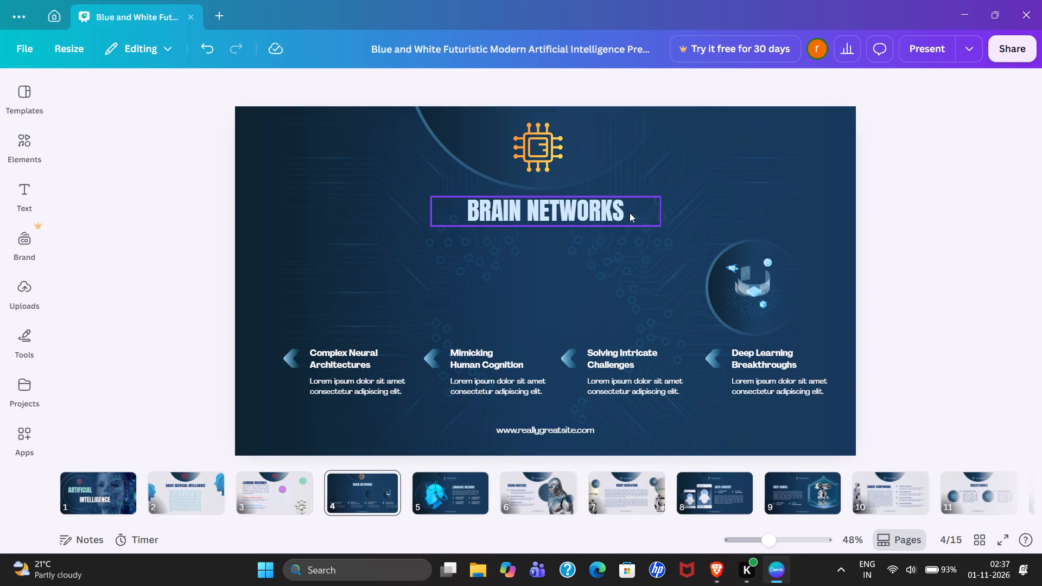
{"action": "left_click", "coordinate": [747, 291]}
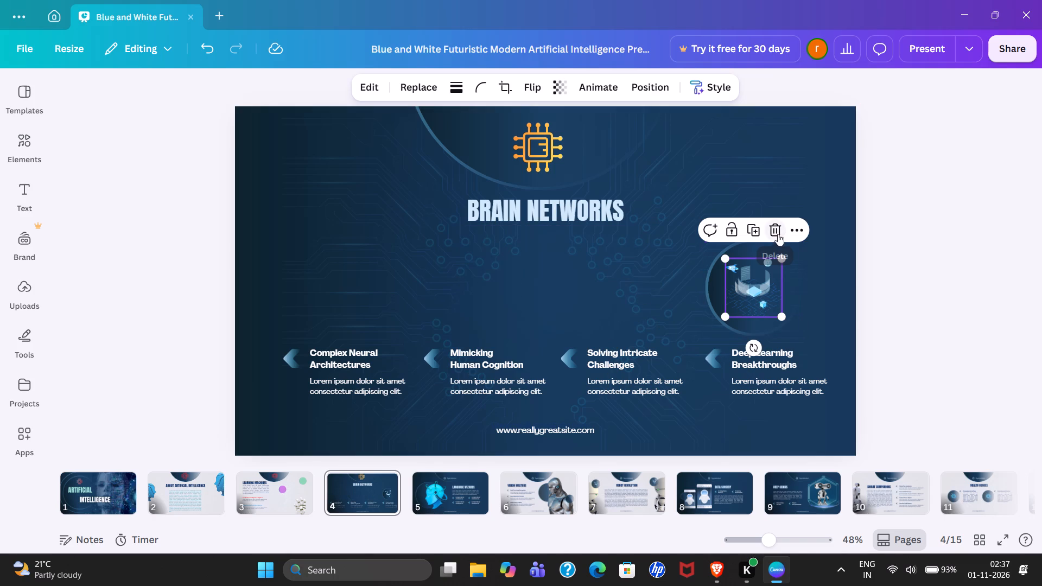
{"action": "left_click", "coordinate": [778, 233]}
{"action": "left_click", "coordinate": [755, 281]}
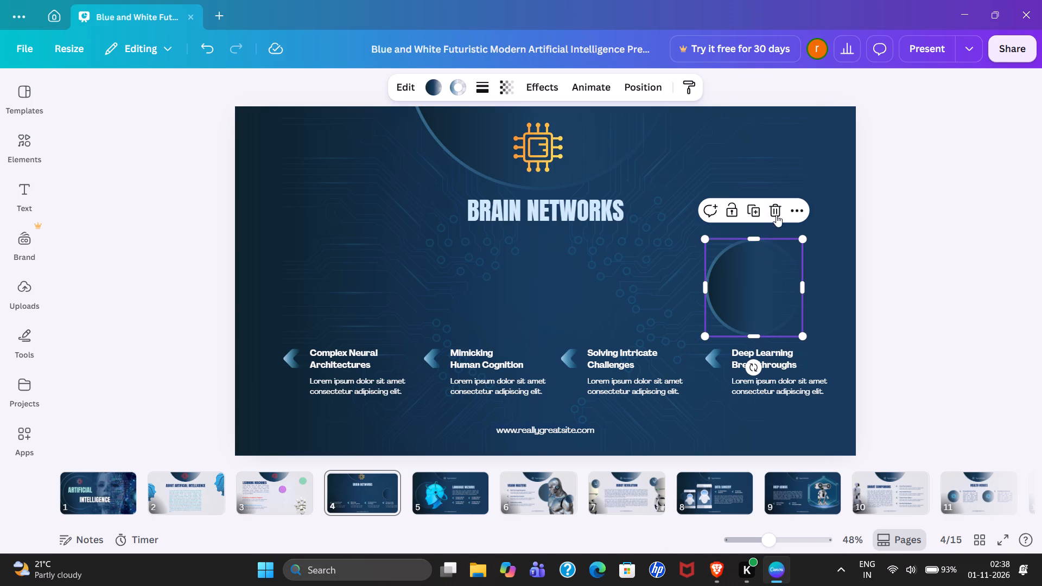
{"action": "left_click", "coordinate": [779, 205]}
Enlarge the Brain Networks heading to font size 81.6 and centre it beneath the chip icon.
{"action": "left_click", "coordinate": [571, 207]}
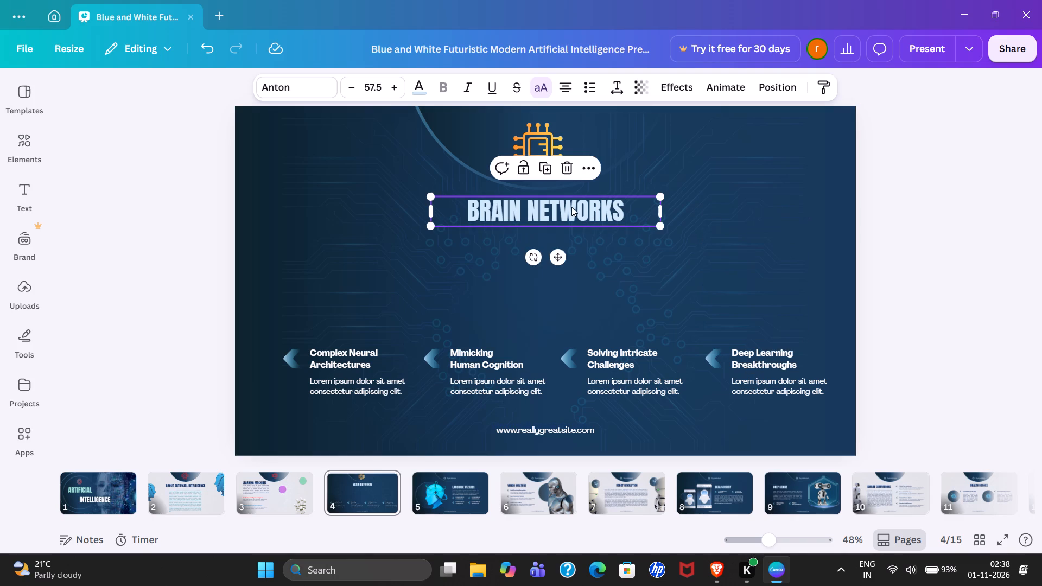
{"action": "left_click_drag", "start_coordinate": [664, 228], "coordinate": [731, 338]}
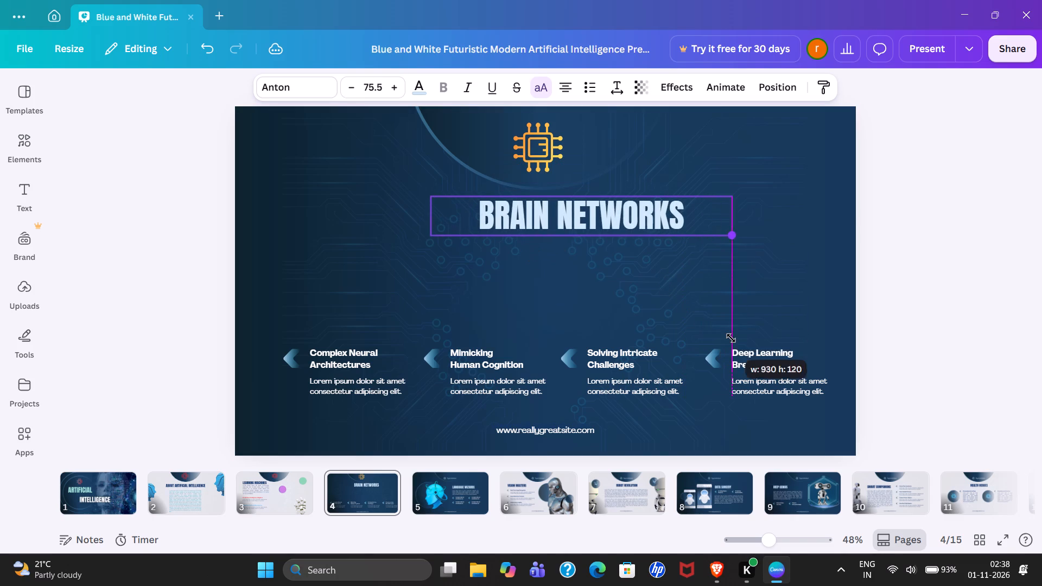
{"action": "left_click_drag", "start_coordinate": [731, 338], "coordinate": [746, 345]}
{"action": "left_click_drag", "start_coordinate": [574, 228], "coordinate": [525, 225]}
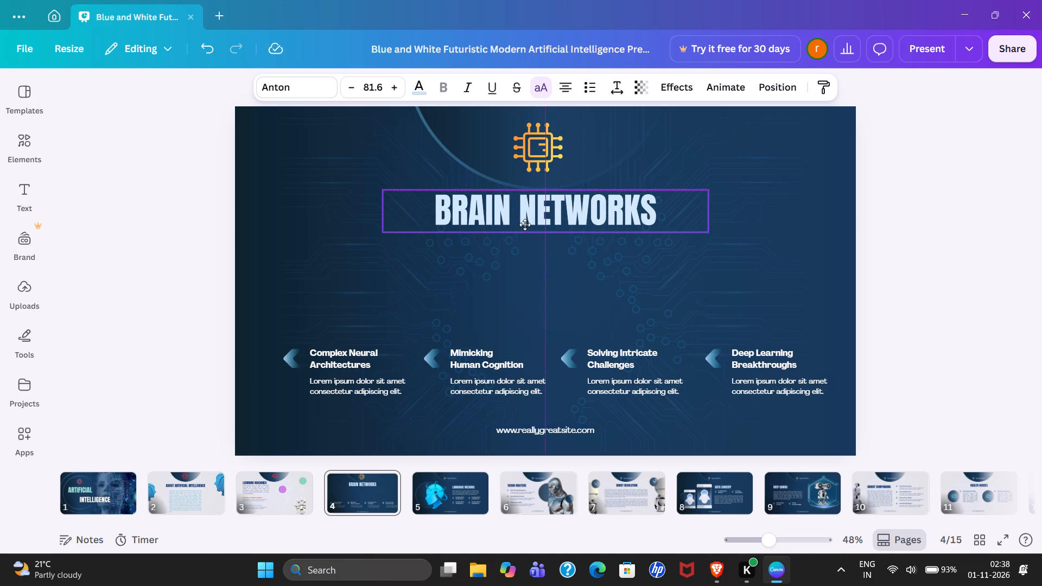
{"action": "left_click_drag", "start_coordinate": [525, 225], "coordinate": [516, 225]}
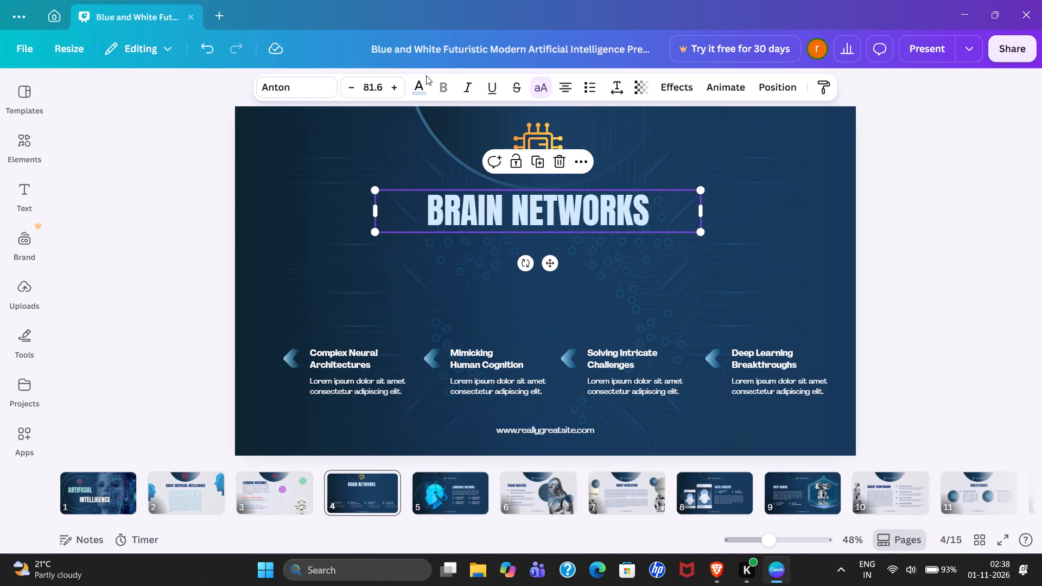
Recolour the Brain Networks heading black, trying white and grey shades first.
{"action": "left_click", "coordinate": [415, 86]}
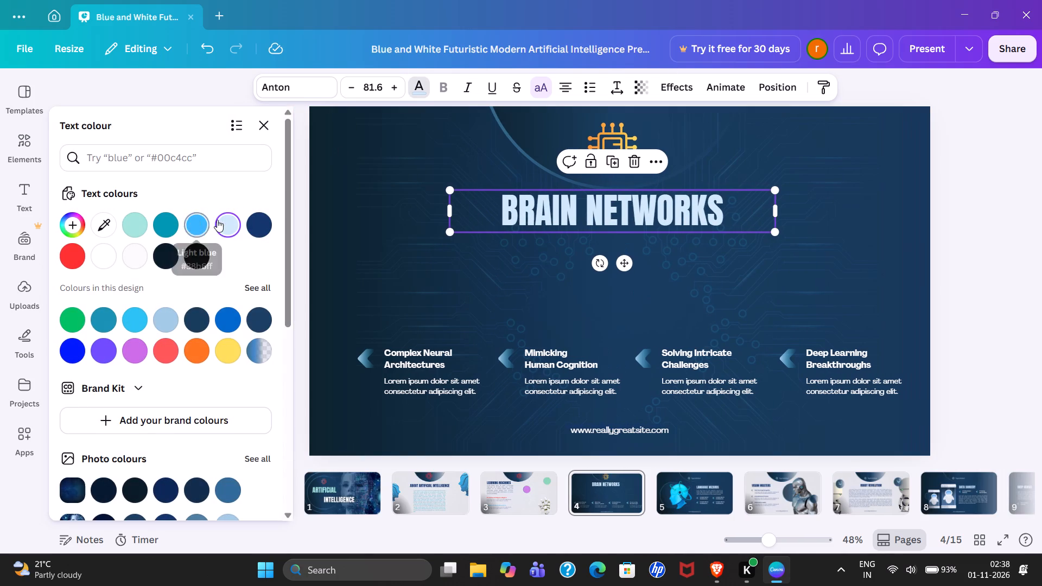
{"action": "scroll", "coordinate": [221, 330], "scroll_direction": "down", "scroll_amount": 3}
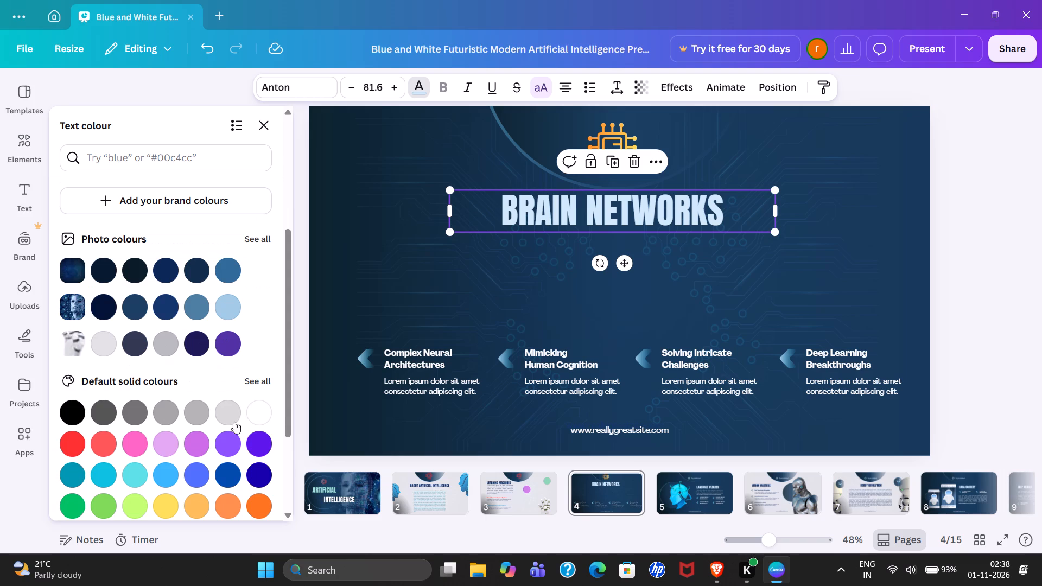
{"action": "left_click", "coordinate": [259, 422]}
{"action": "left_click", "coordinate": [224, 422]}
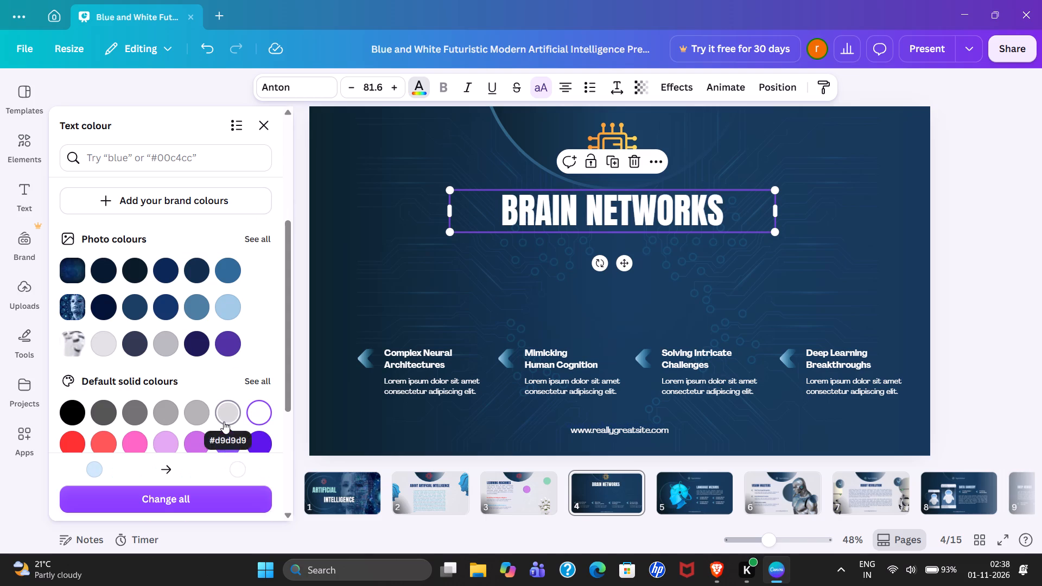
{"action": "left_click", "coordinate": [94, 414]}
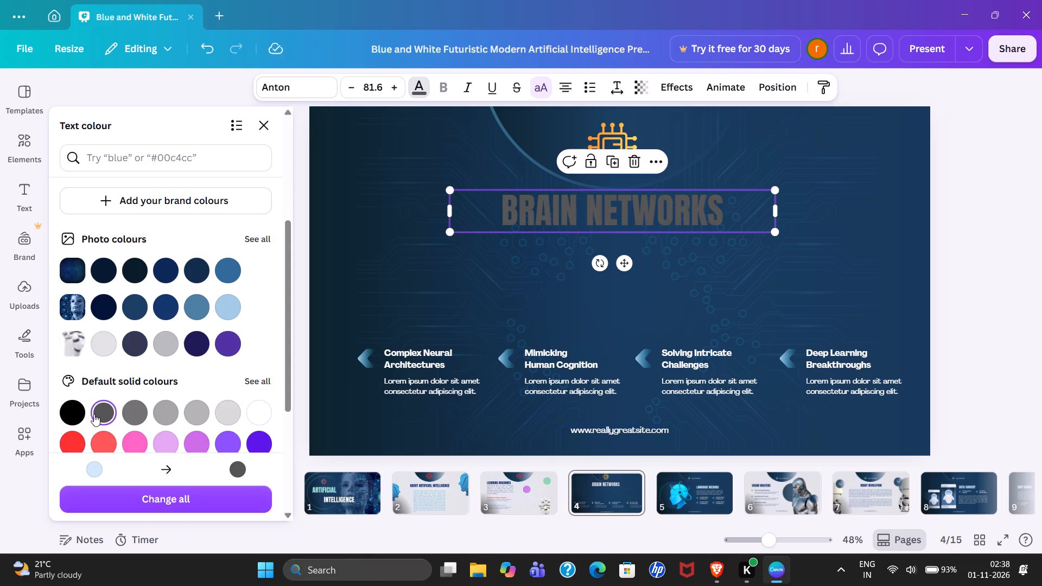
{"action": "left_click", "coordinate": [63, 414]}
{"action": "scroll", "coordinate": [180, 408], "scroll_direction": "down", "scroll_amount": 1}
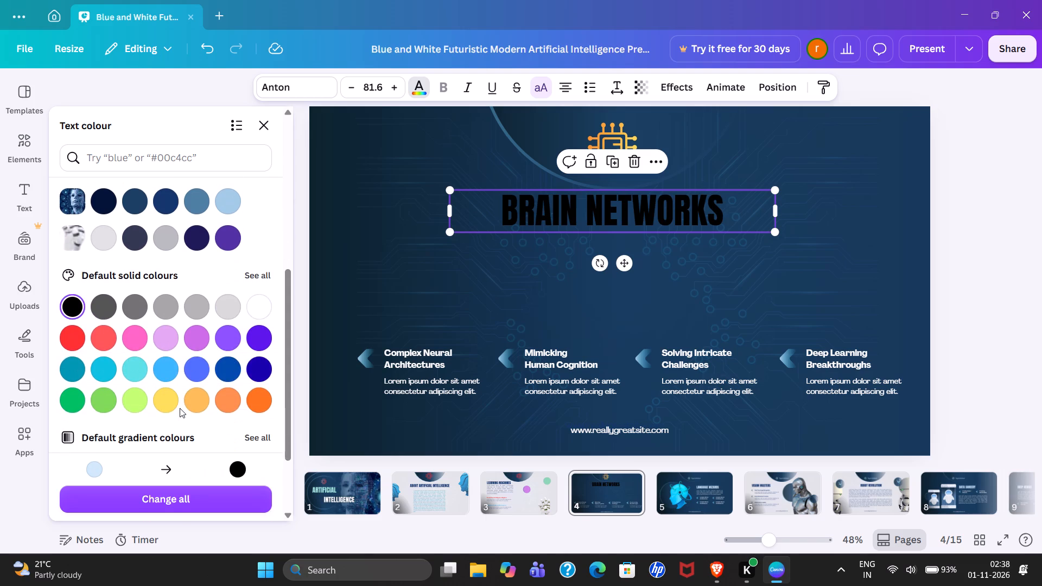
{"action": "scroll", "coordinate": [180, 408], "scroll_direction": "down", "scroll_amount": 1}
{"action": "left_click", "coordinate": [104, 308]}
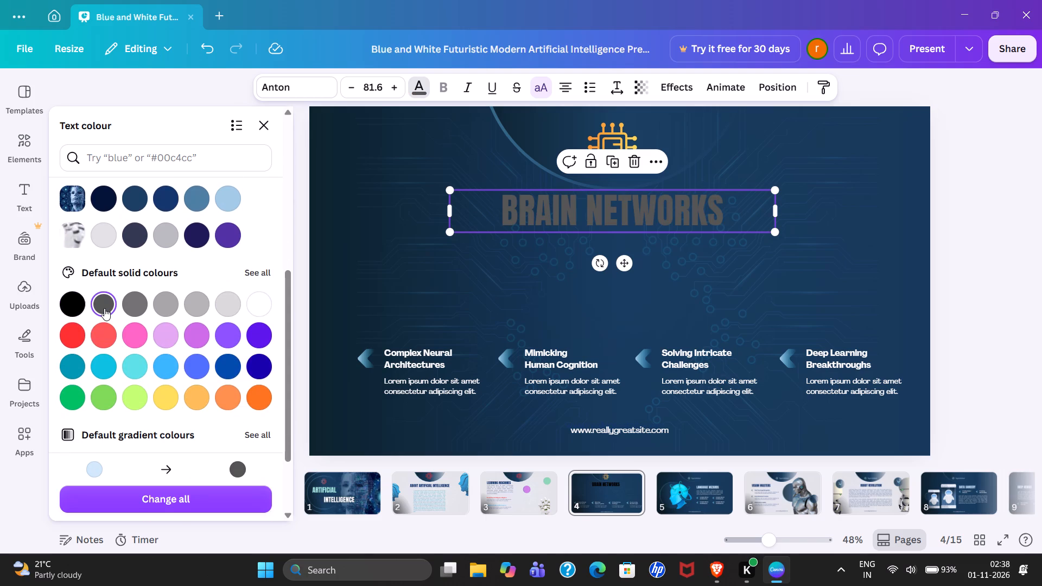
{"action": "left_click", "coordinate": [138, 231]}
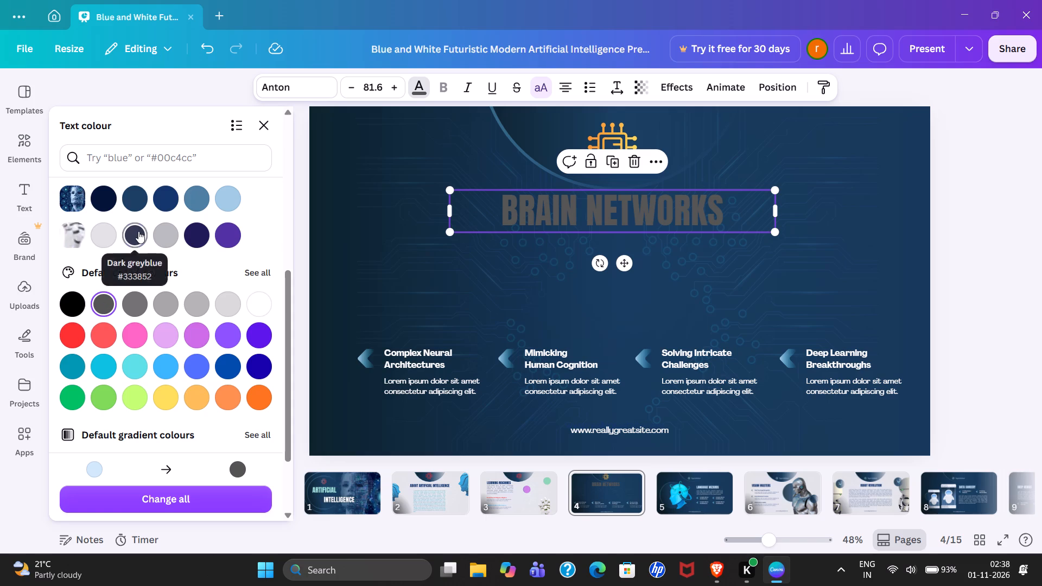
{"action": "left_click", "coordinate": [74, 302]}
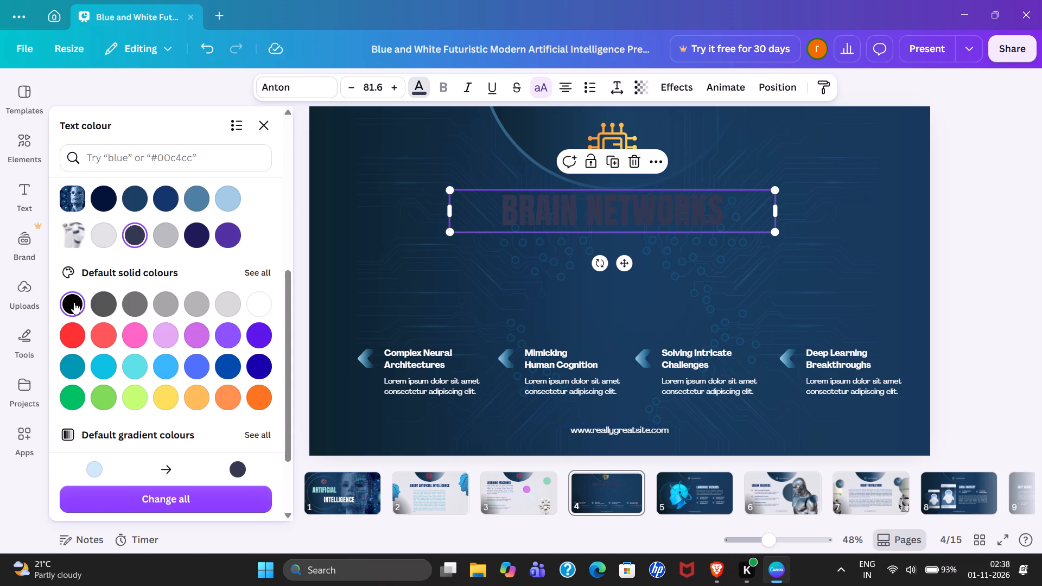
Delete the four blue arrow icons beside the Complex Neural Architectures, Mimicking Human Cognition, Solving Intricate Challenges and Deep Learning Breakthroughs subheadings.
{"action": "left_click", "coordinate": [367, 360]}
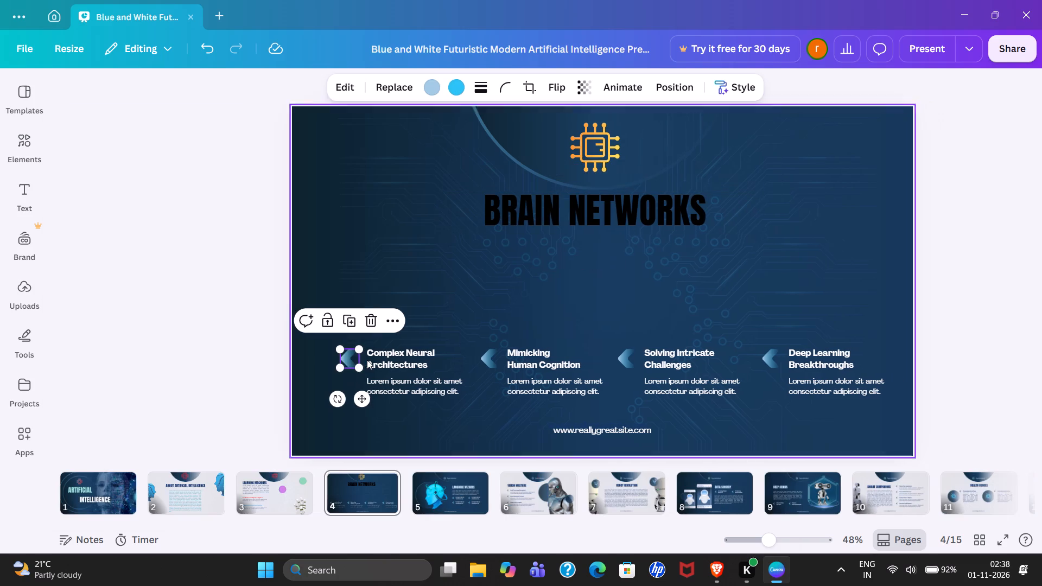
{"action": "left_click", "coordinate": [317, 320]}
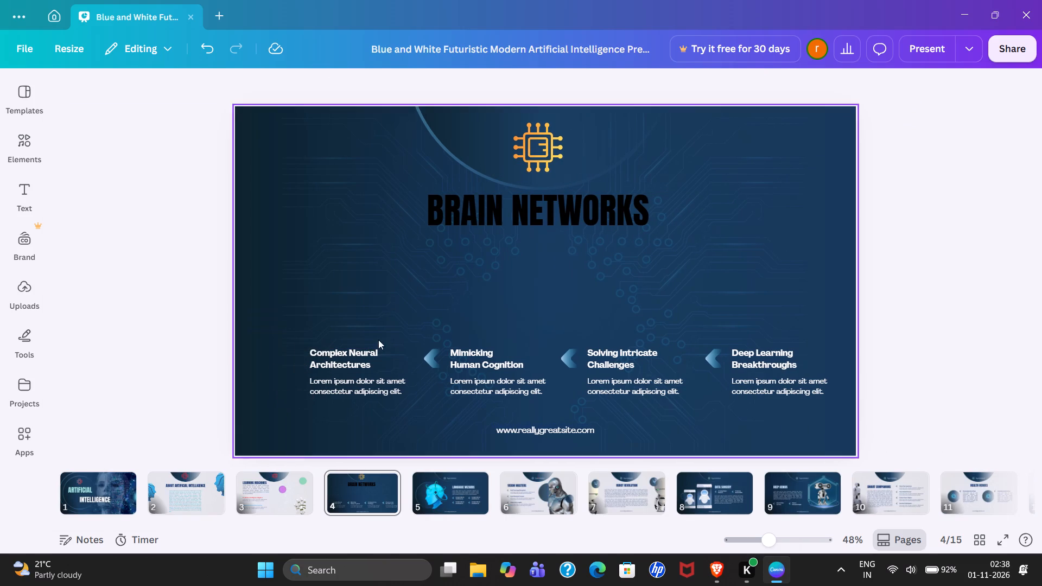
{"action": "left_click", "coordinate": [437, 358]}
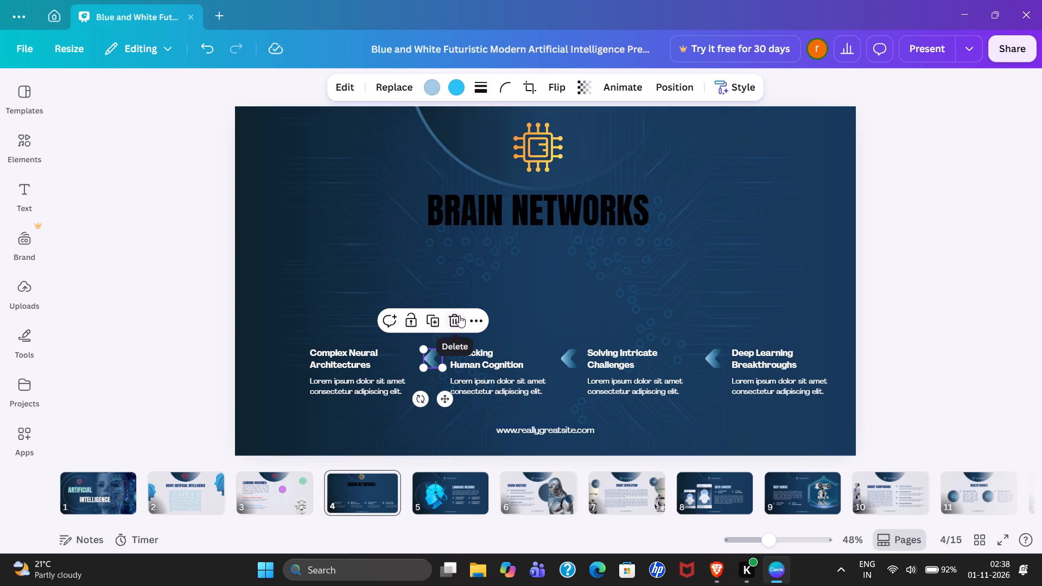
{"action": "left_click", "coordinate": [459, 315]}
{"action": "left_click", "coordinate": [577, 355]}
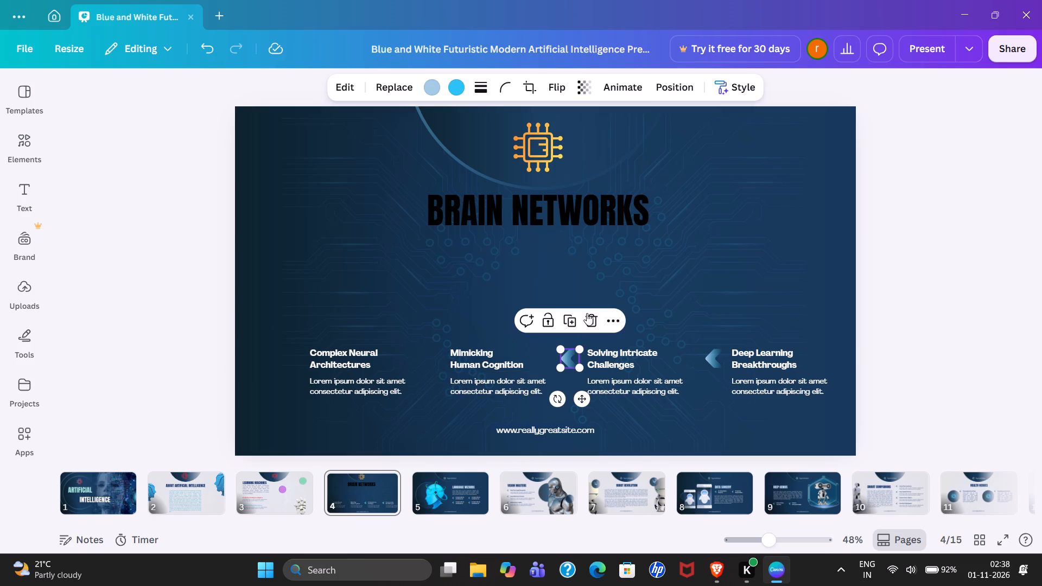
{"action": "left_click", "coordinate": [590, 314]}
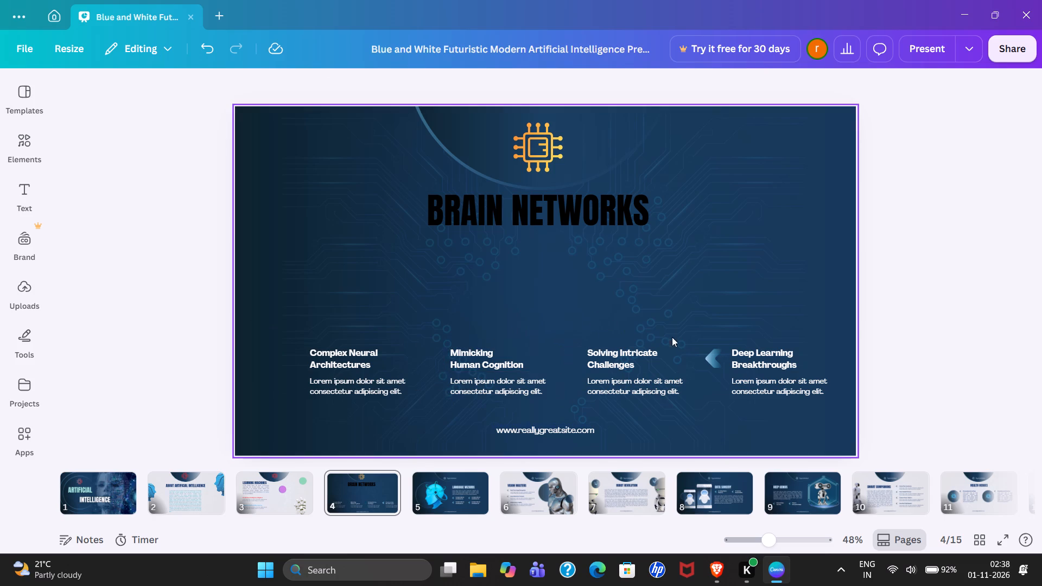
{"action": "left_click", "coordinate": [711, 355]}
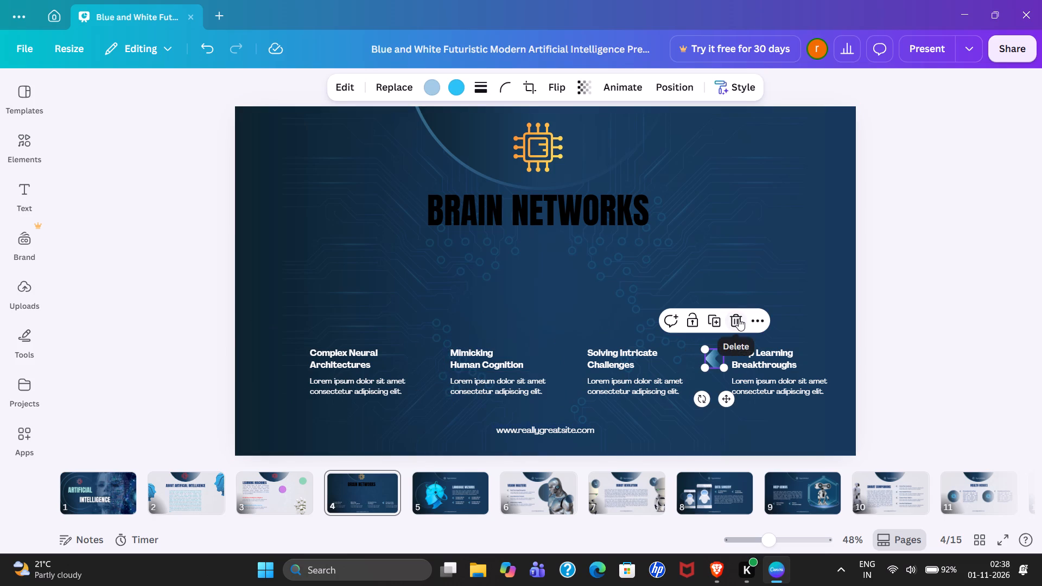
{"action": "left_click", "coordinate": [739, 319]}
Move the Complex Neural Architectures subheading up to just below and left of the Brain Networks heading.
{"action": "left_click_drag", "start_coordinate": [346, 351], "coordinate": [346, 334]}
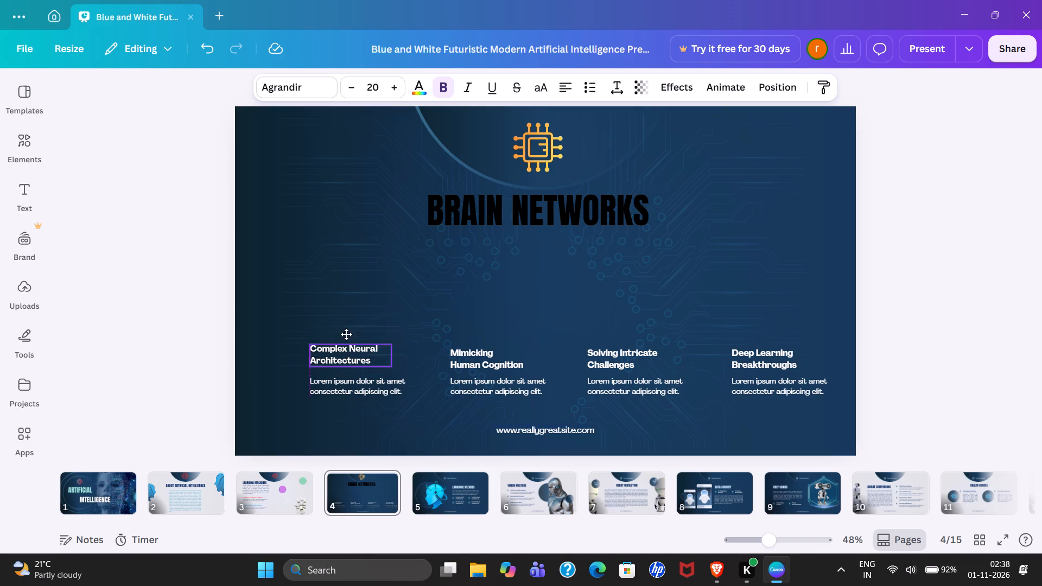
{"action": "left_click_drag", "start_coordinate": [346, 334], "coordinate": [339, 265]}
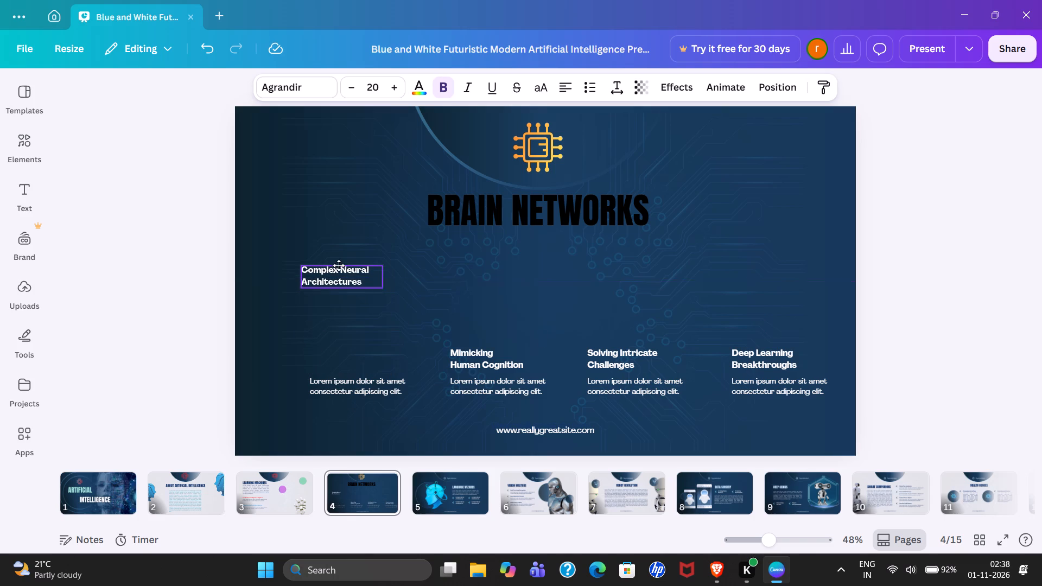
{"action": "left_click_drag", "start_coordinate": [339, 265], "coordinate": [336, 261]}
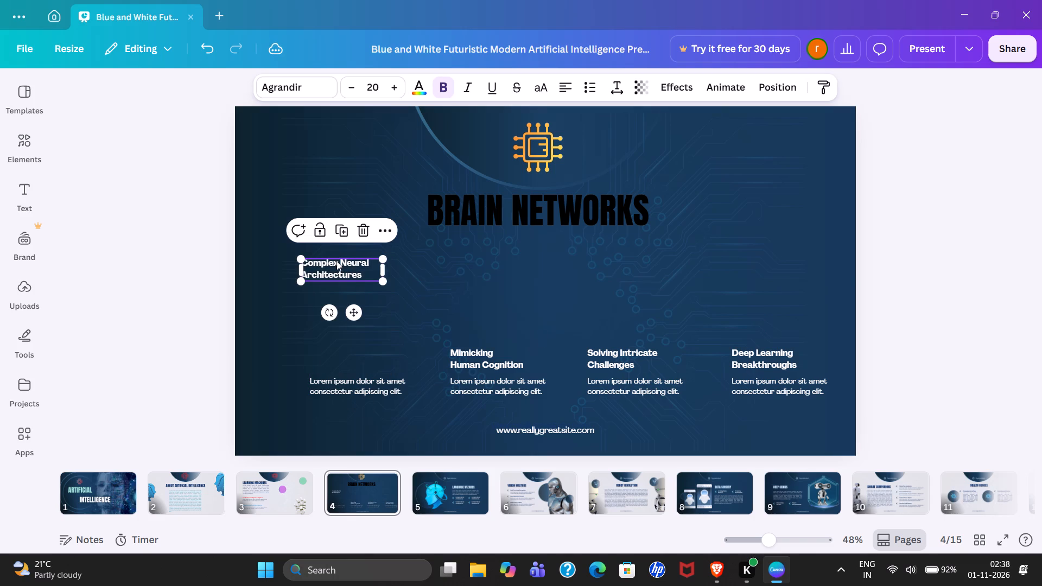
Enlarge the Complex Neural Architectures subheading to font size 22 and colour it red.
{"action": "left_click", "coordinate": [397, 87]}
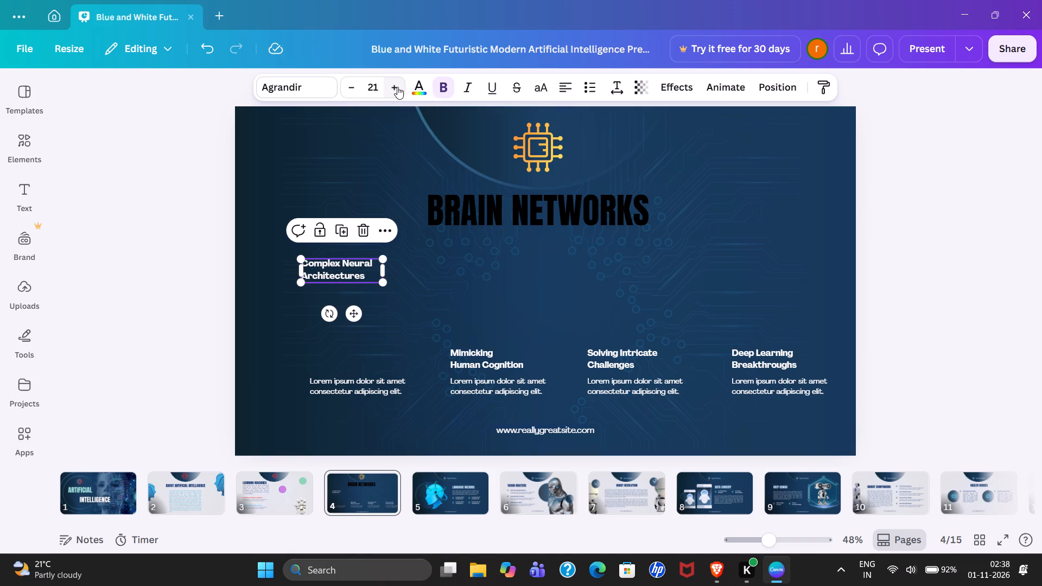
{"action": "left_click", "coordinate": [397, 87]}
{"action": "left_click", "coordinate": [416, 86]}
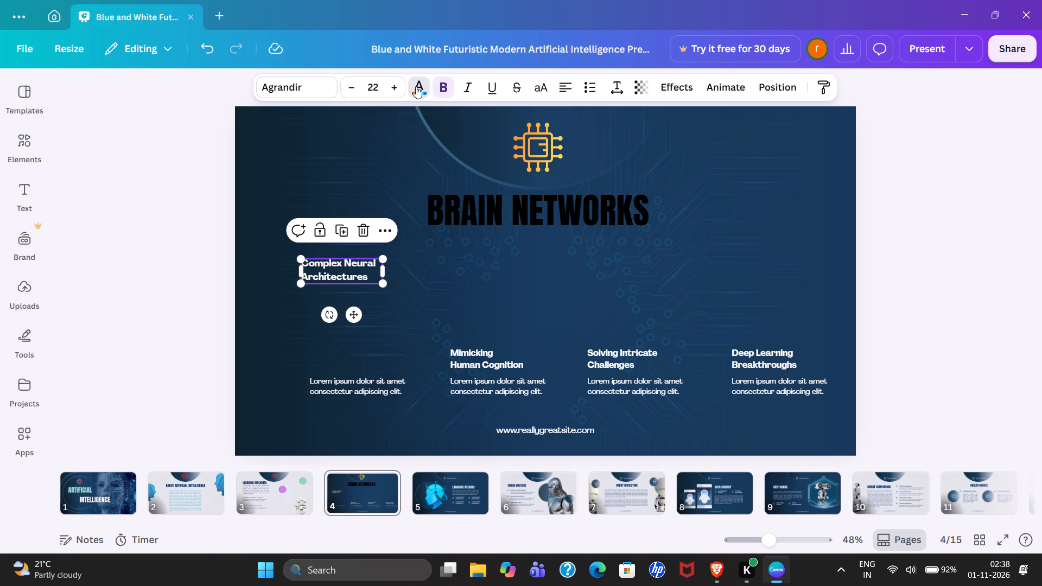
{"action": "left_click", "coordinate": [70, 254]}
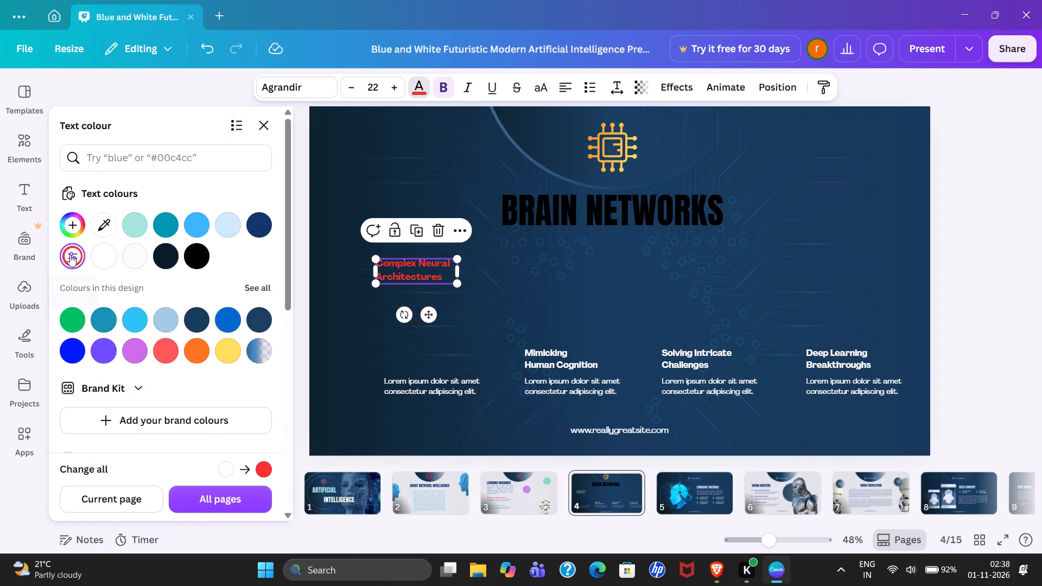
Place the first Lorem ipsum paragraph directly beneath Complex Neural Architectures, left-aligned with it, and enlarge it to font size 22.
{"action": "left_click_drag", "start_coordinate": [410, 390], "coordinate": [403, 311]}
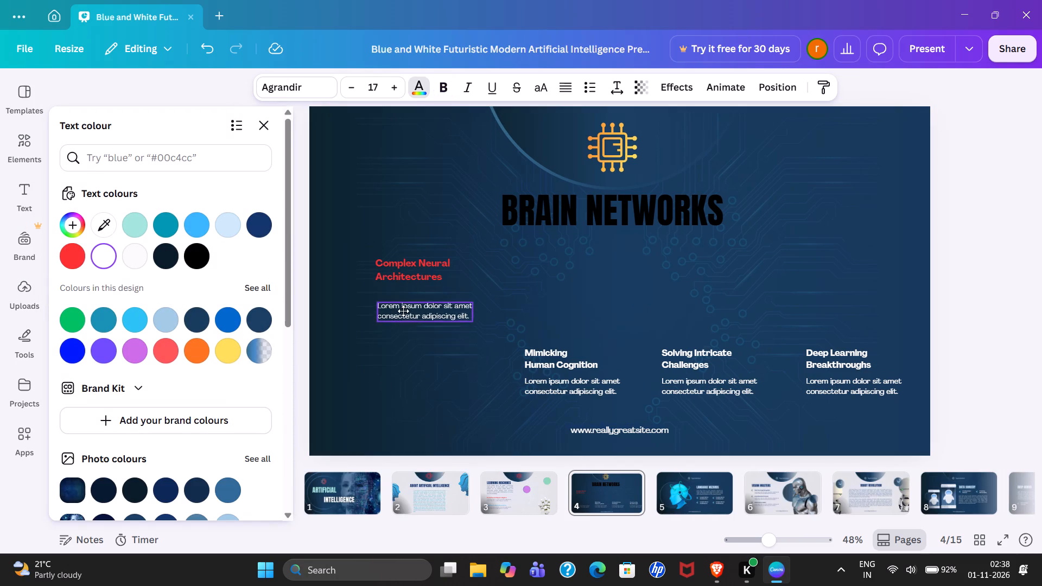
{"action": "left_click_drag", "start_coordinate": [403, 311], "coordinate": [399, 304]}
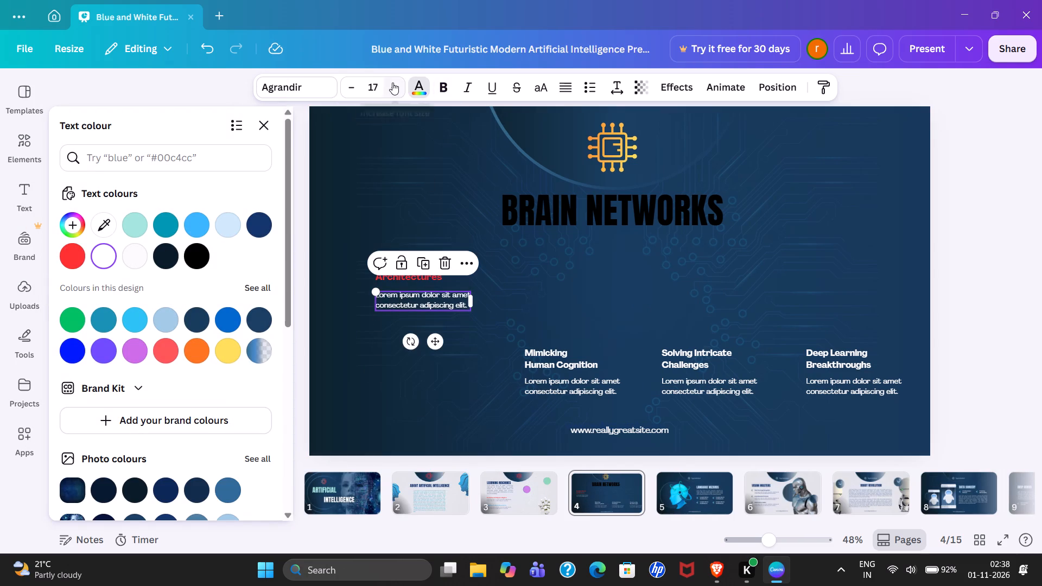
{"action": "left_click", "coordinate": [391, 82]}
{"action": "left_click", "coordinate": [391, 82]}
{"action": "left_click", "coordinate": [391, 82]}
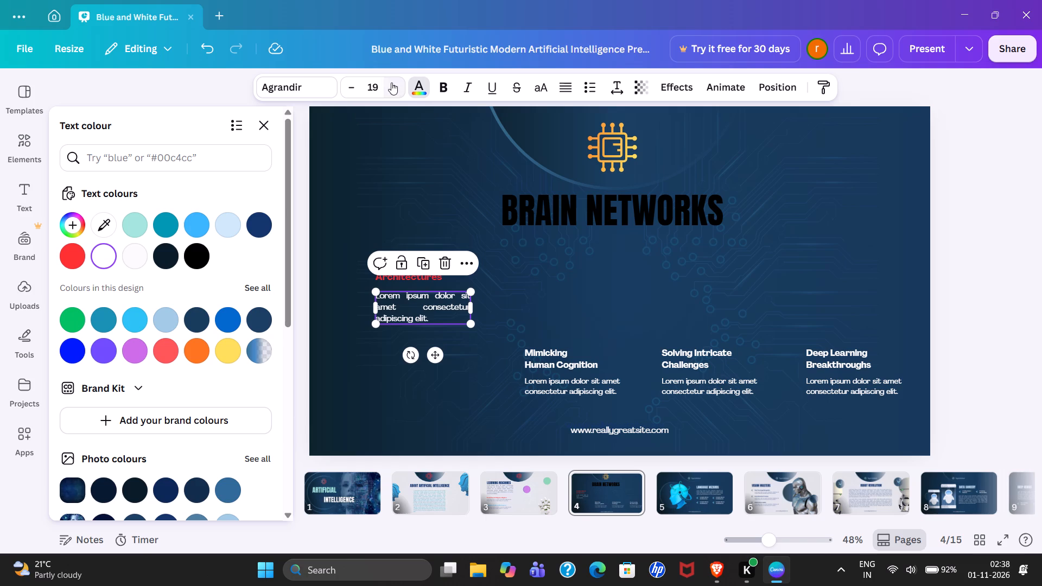
{"action": "left_click", "coordinate": [391, 82]}
{"action": "left_click", "coordinate": [391, 82]}
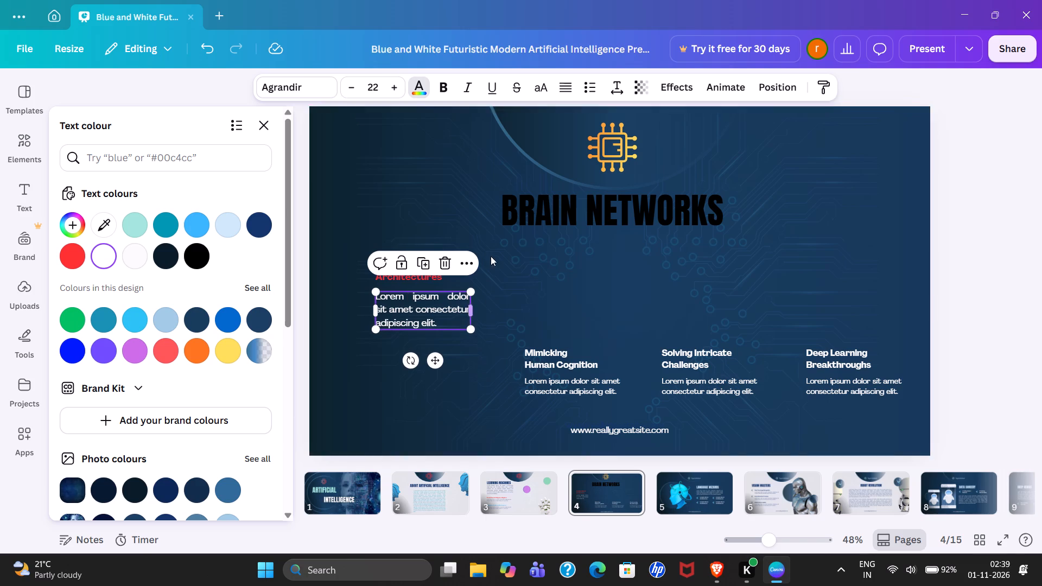
Shift the Brain Networks heading slightly upwards, closer to the chip icon.
{"action": "left_click_drag", "start_coordinate": [505, 212], "coordinate": [507, 194]}
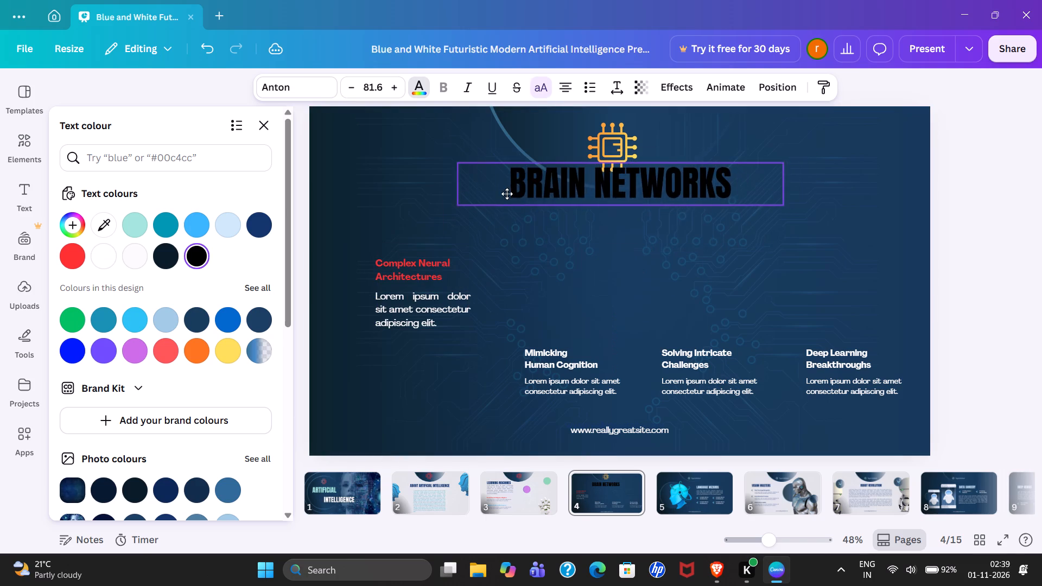
{"action": "left_click_drag", "start_coordinate": [507, 194], "coordinate": [499, 203]}
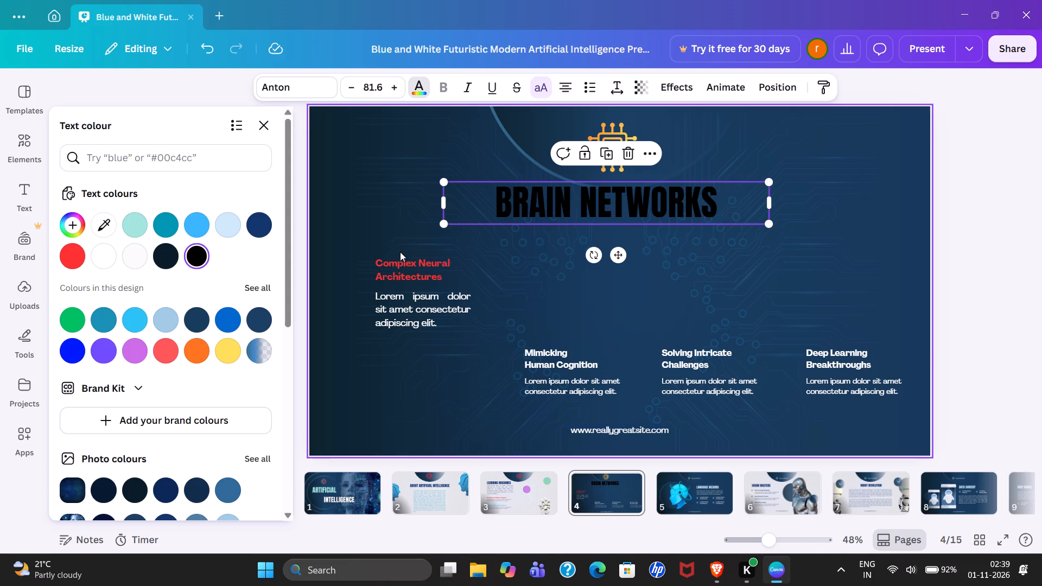
Set the red Complex Neural Architectures subheading to font size 24, keeping its paragraph just beneath it.
{"action": "left_click", "coordinate": [399, 273]}
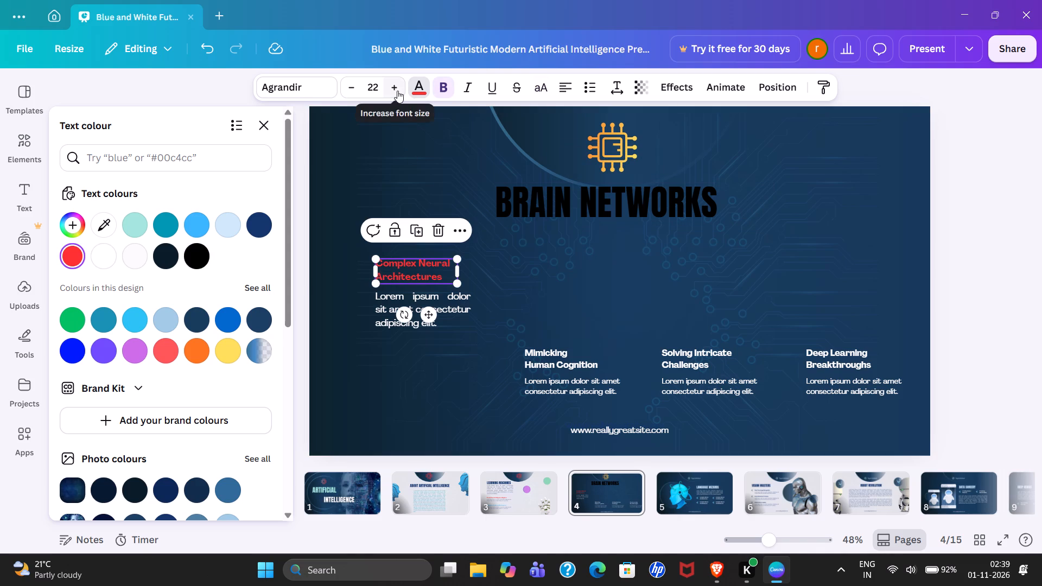
{"action": "left_click", "coordinate": [397, 91]}
{"action": "left_click", "coordinate": [397, 91]}
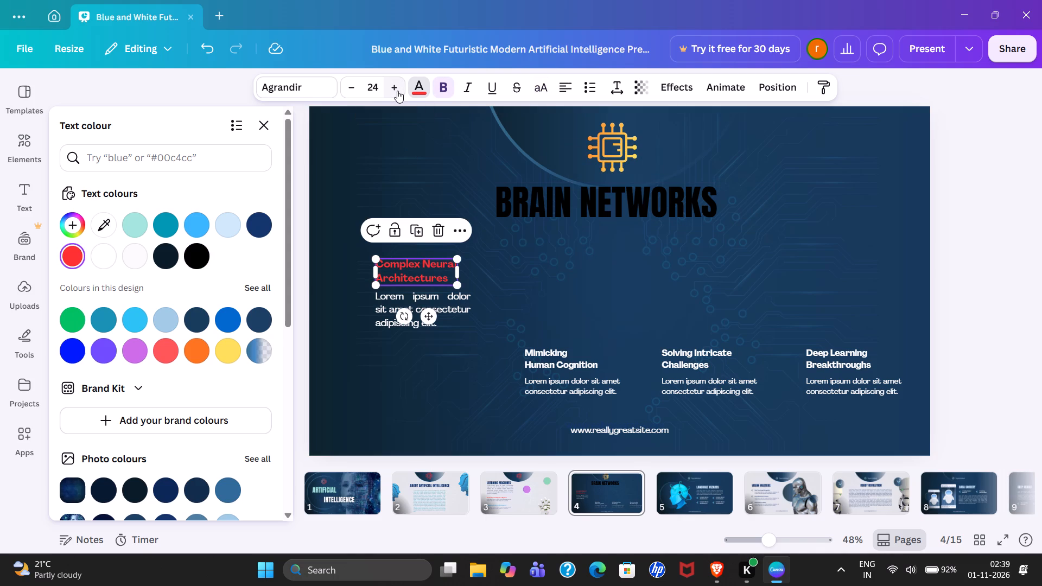
{"action": "left_click", "coordinate": [397, 91]}
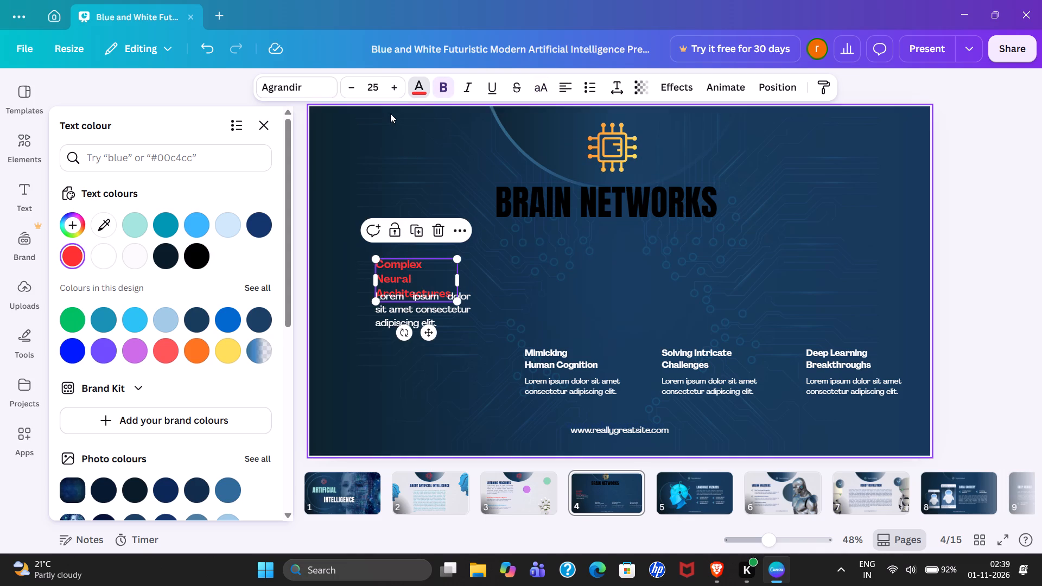
{"action": "left_click", "coordinate": [350, 86]}
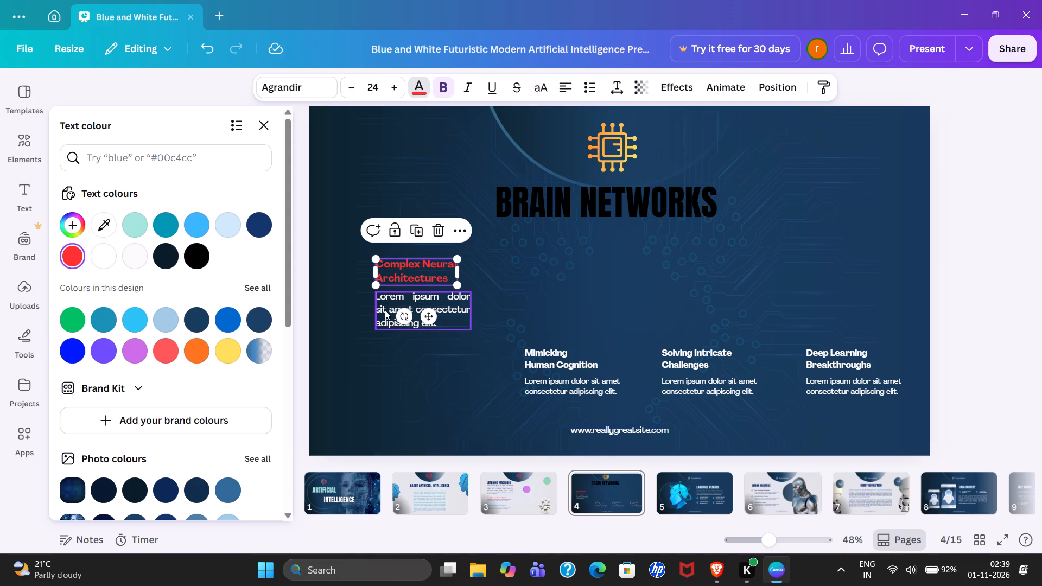
{"action": "left_click", "coordinate": [385, 310]}
{"action": "left_click", "coordinate": [385, 310]}
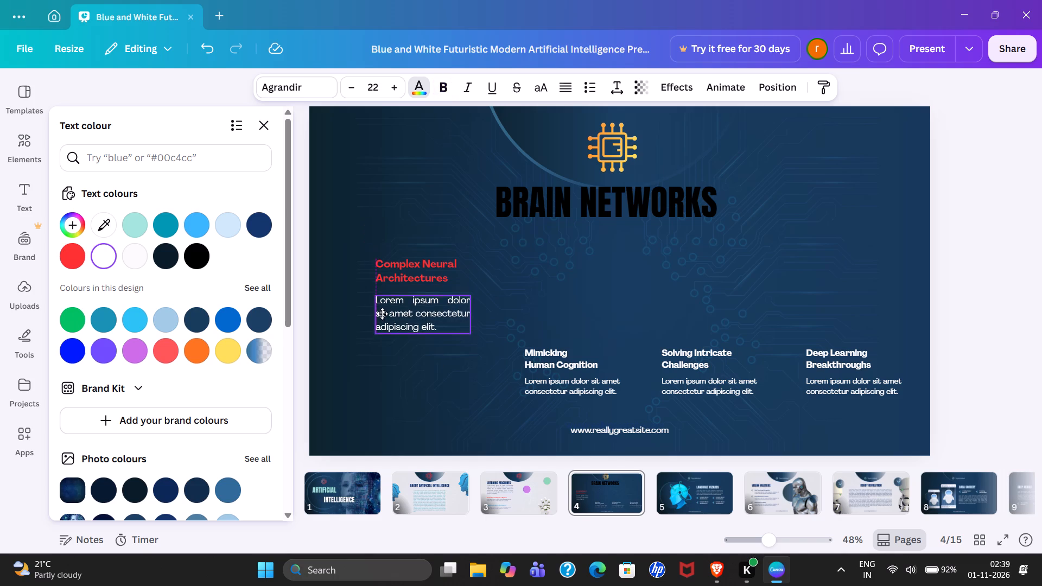
Move the Mimicking Human Cognition subheading and its paragraph up and left, nearer the Complex Neural Architectures block, keeping them left-aligned.
{"action": "left_click_drag", "start_coordinate": [559, 364], "coordinate": [554, 360]}
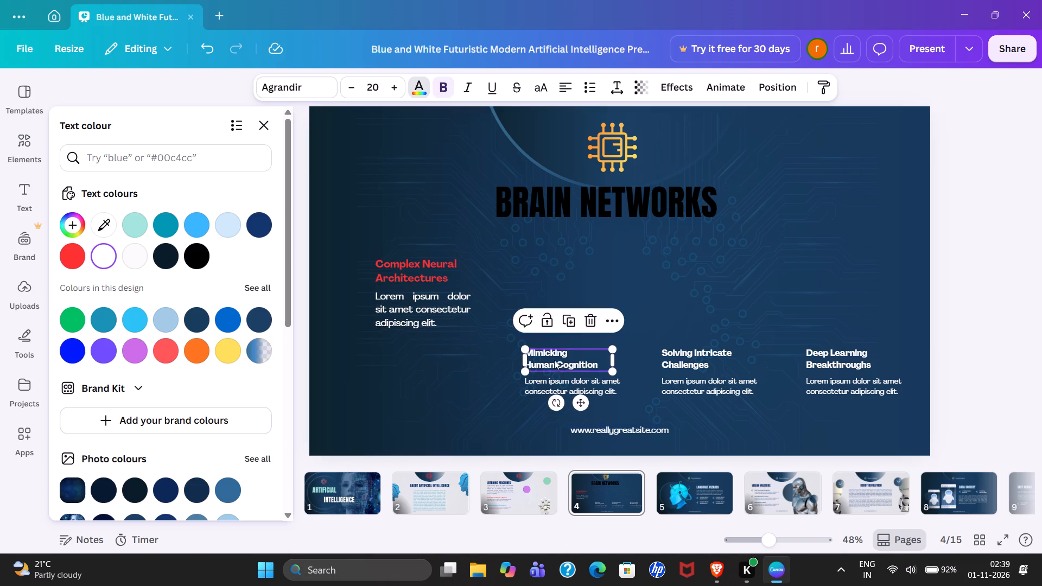
{"action": "left_click_drag", "start_coordinate": [554, 360], "coordinate": [532, 335]}
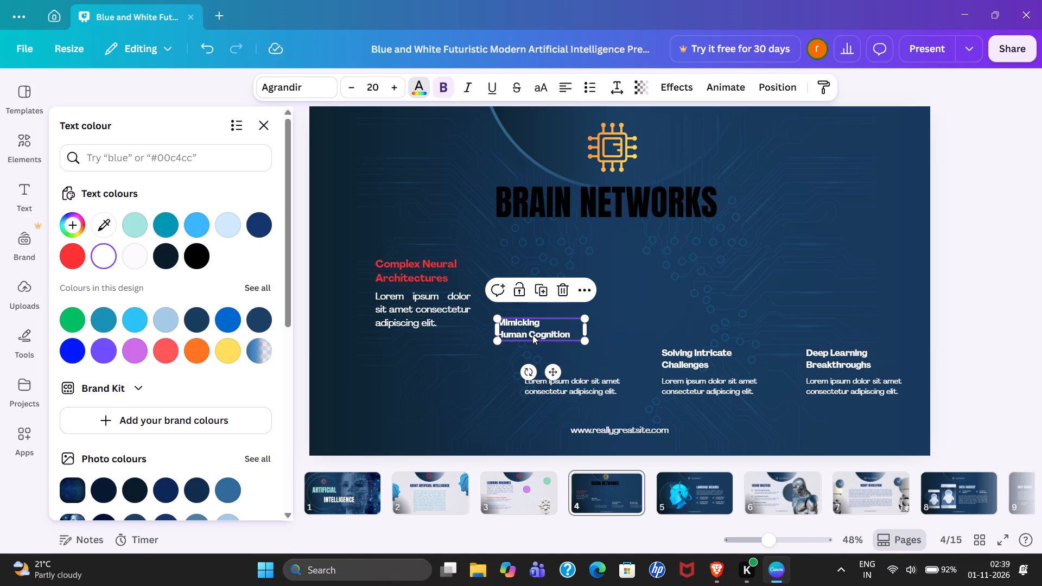
{"action": "left_click_drag", "start_coordinate": [576, 396], "coordinate": [549, 393]}
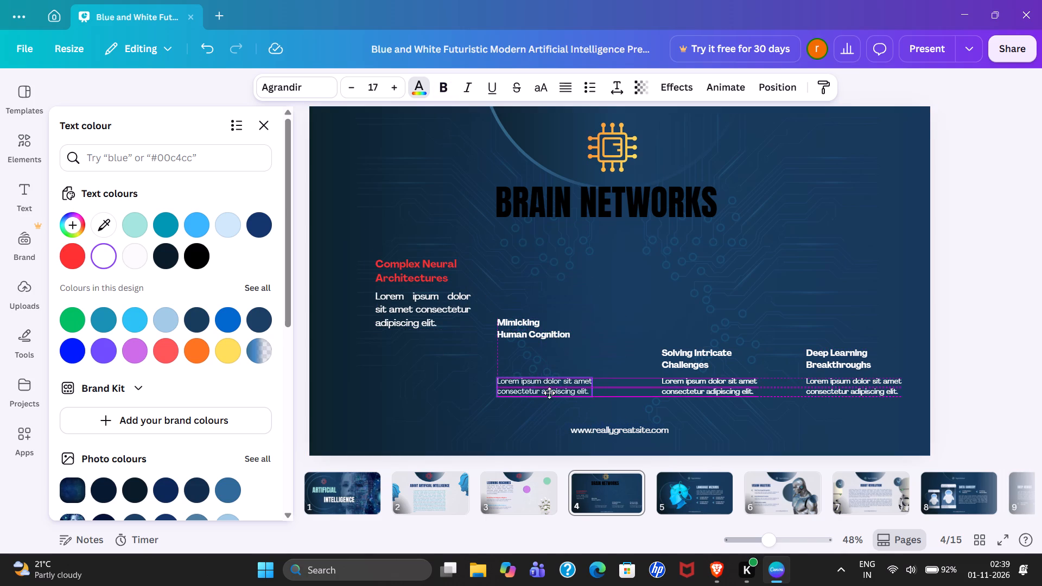
{"action": "left_click_drag", "start_coordinate": [549, 393], "coordinate": [549, 392]}
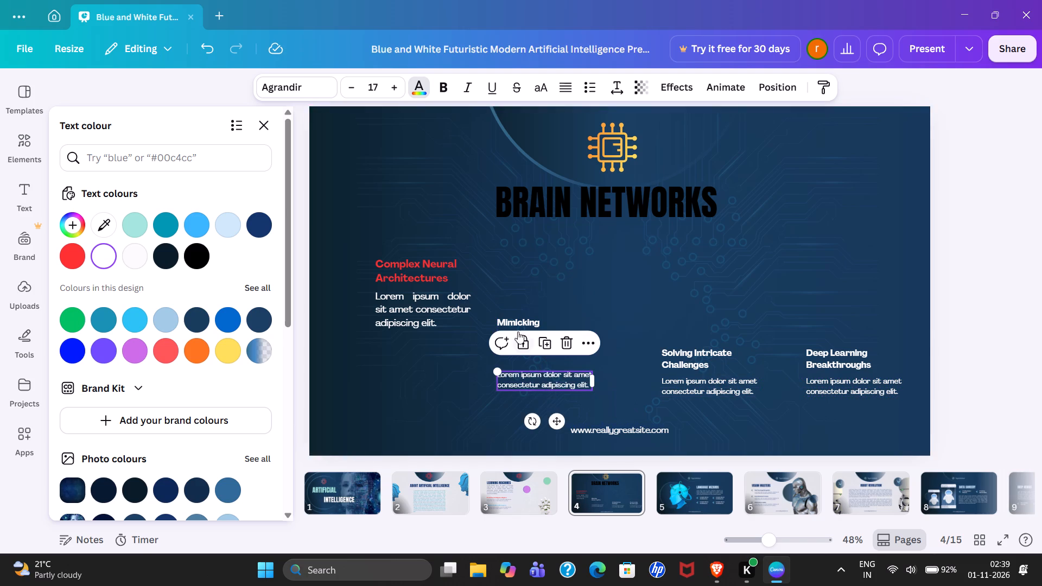
{"action": "left_click", "coordinate": [525, 291]}
Set the Mimicking Human Cognition subheading to font size 24 and colour it red, matching Complex Neural Architectures.
{"action": "left_click", "coordinate": [443, 326]}
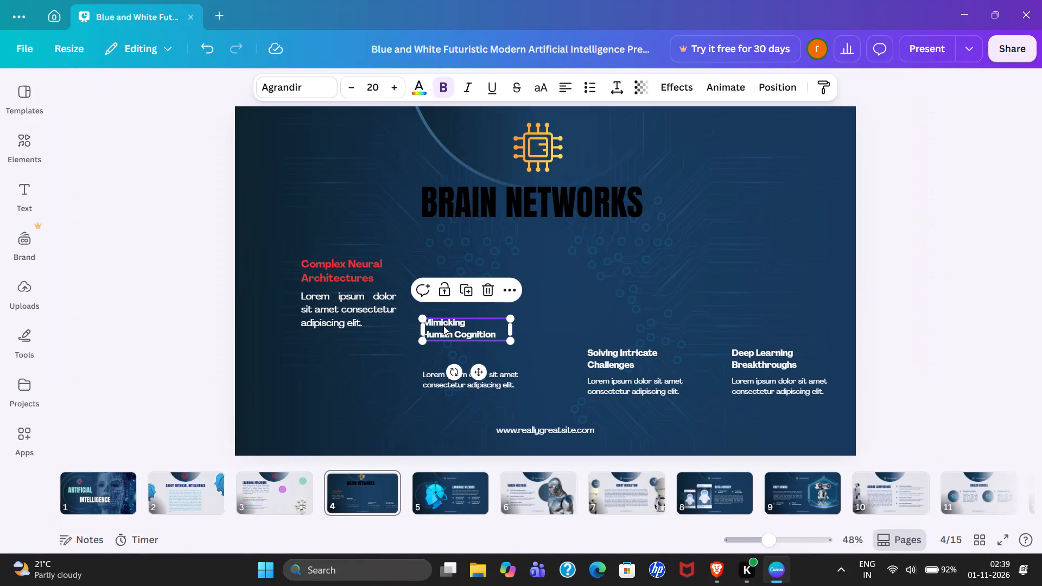
{"action": "left_click", "coordinate": [328, 263]}
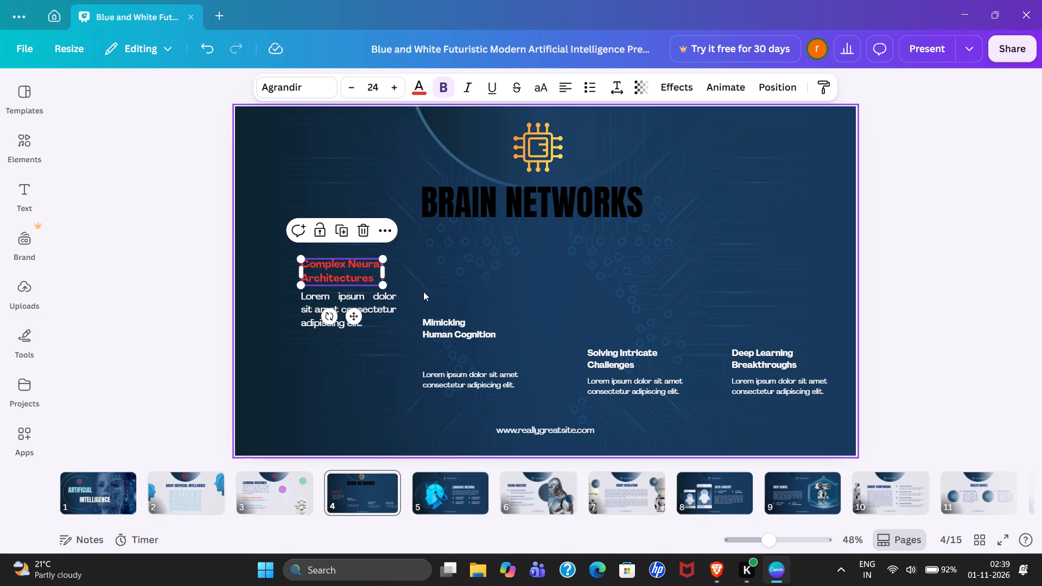
{"action": "left_click", "coordinate": [442, 329]}
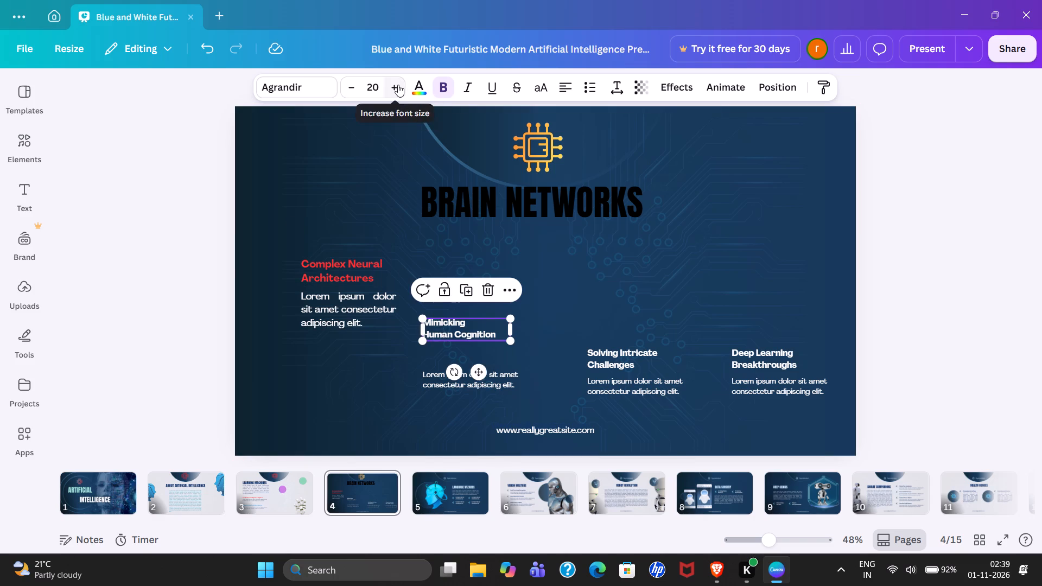
{"action": "left_click", "coordinate": [398, 85]}
{"action": "left_click", "coordinate": [398, 85]}
{"action": "left_click", "coordinate": [398, 85]}
{"action": "left_click", "coordinate": [398, 85]}
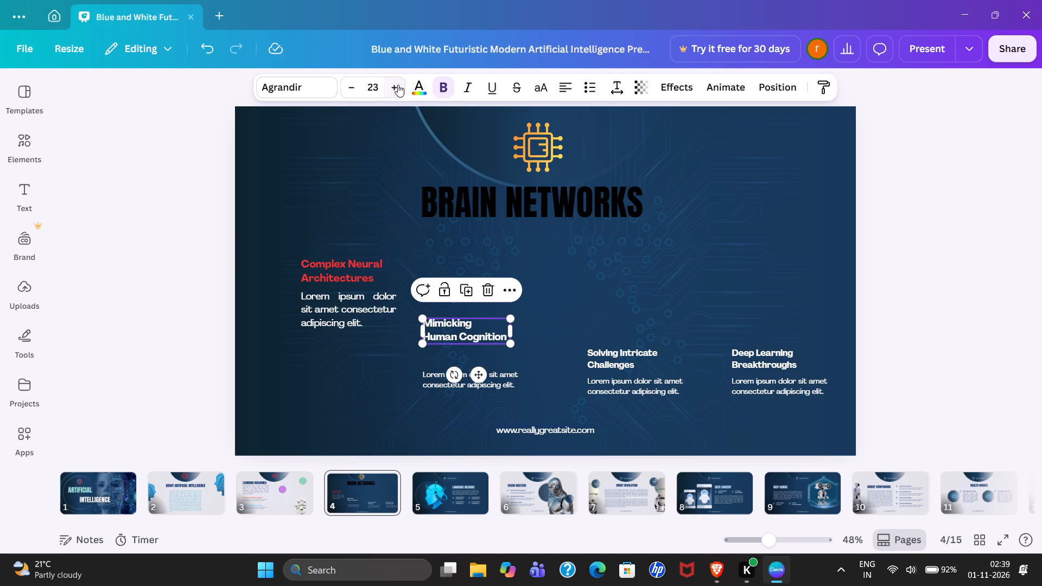
{"action": "left_click", "coordinate": [427, 83]}
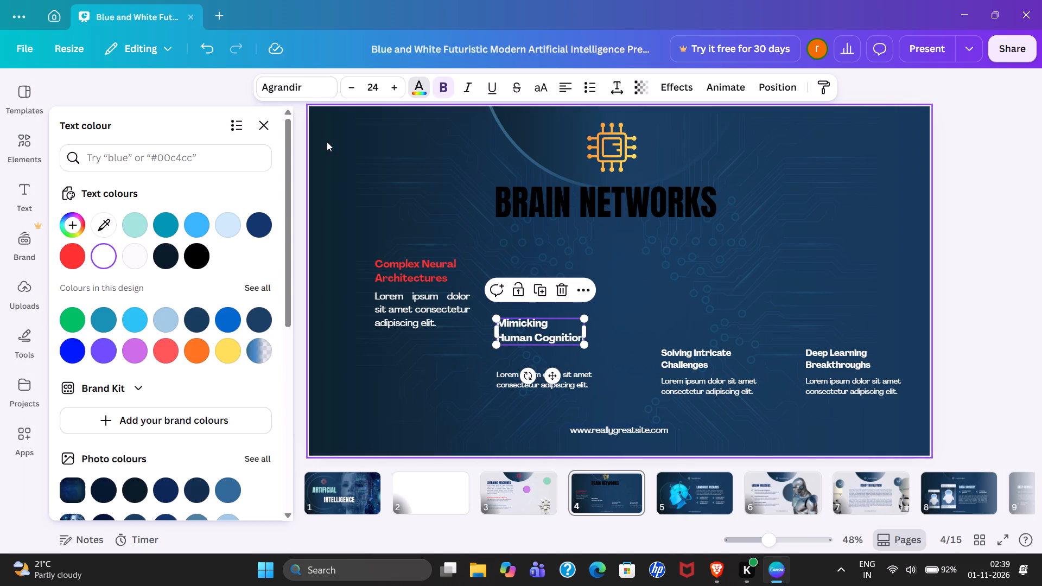
{"action": "left_click", "coordinate": [74, 260]}
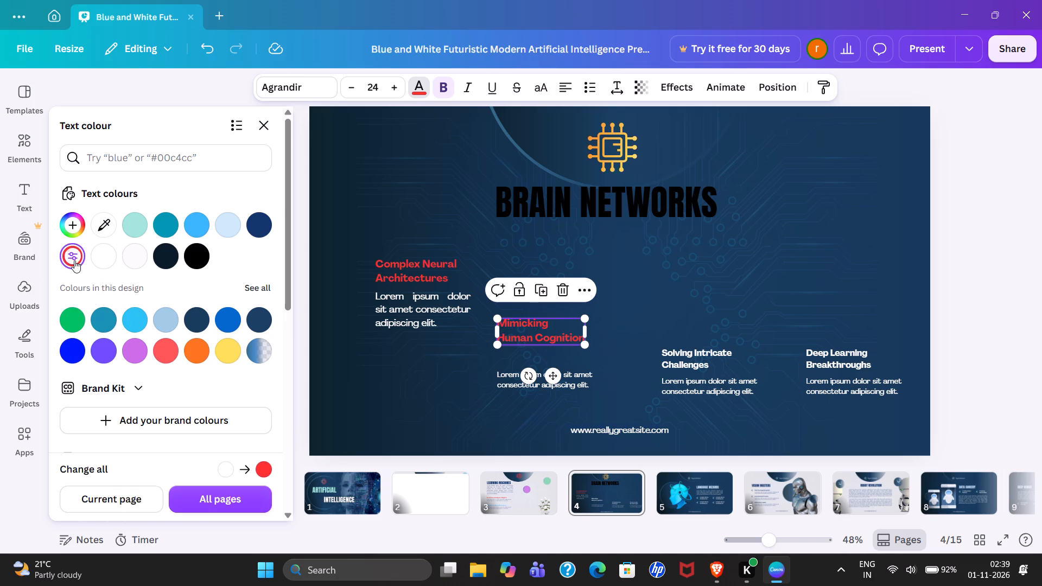
{"action": "left_click", "coordinate": [649, 259]}
Enlarge the paragraph under Mimicking Human Cognition to font size 22 and place it just beneath that subheading, left-aligned with it.
{"action": "left_click_drag", "start_coordinate": [461, 379], "coordinate": [463, 366]}
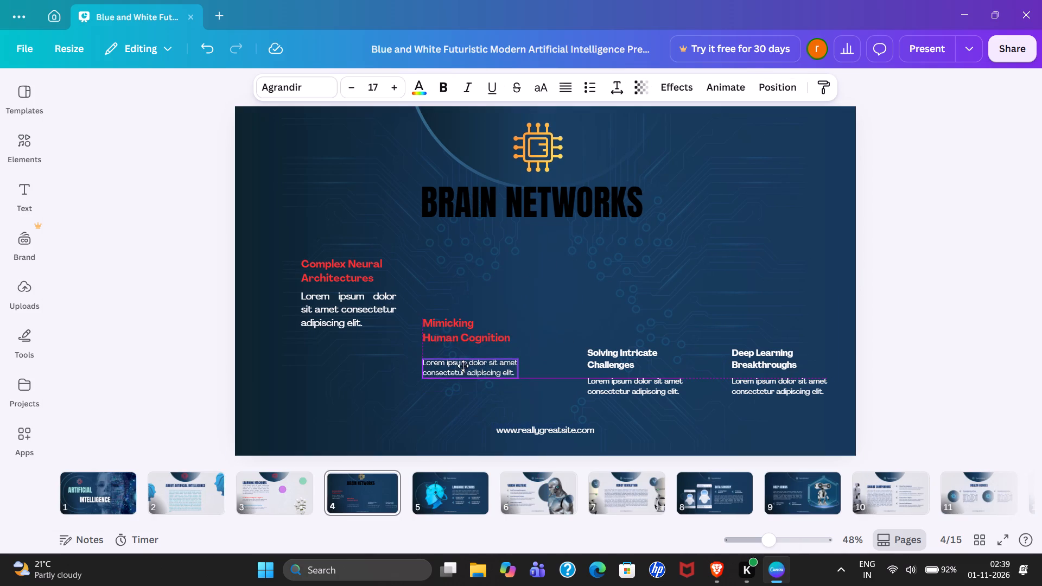
{"action": "left_click_drag", "start_coordinate": [463, 366], "coordinate": [462, 365]}
{"action": "left_click", "coordinate": [397, 91]}
{"action": "left_click", "coordinate": [397, 91]}
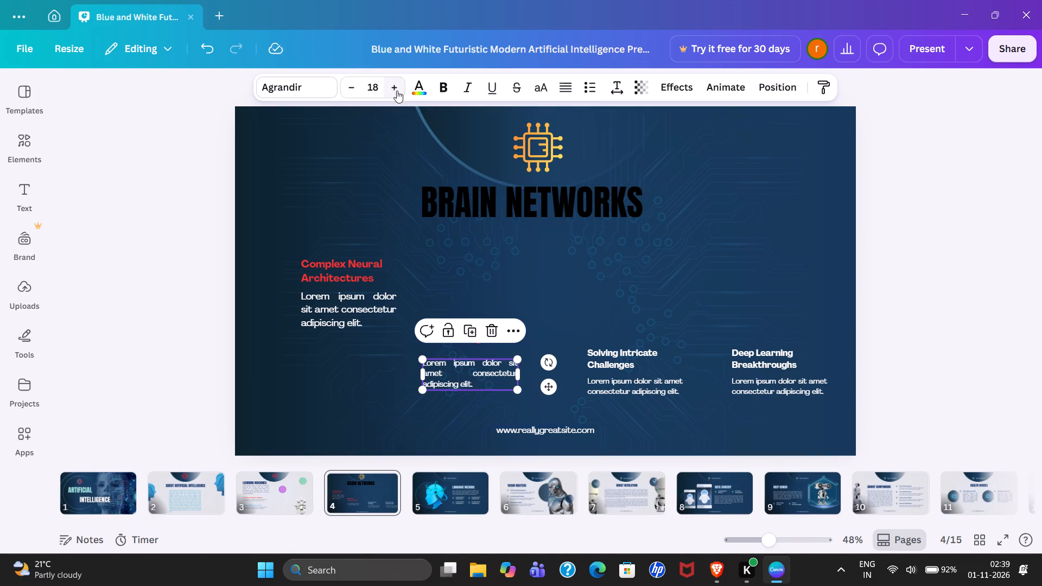
{"action": "left_click", "coordinate": [335, 295]}
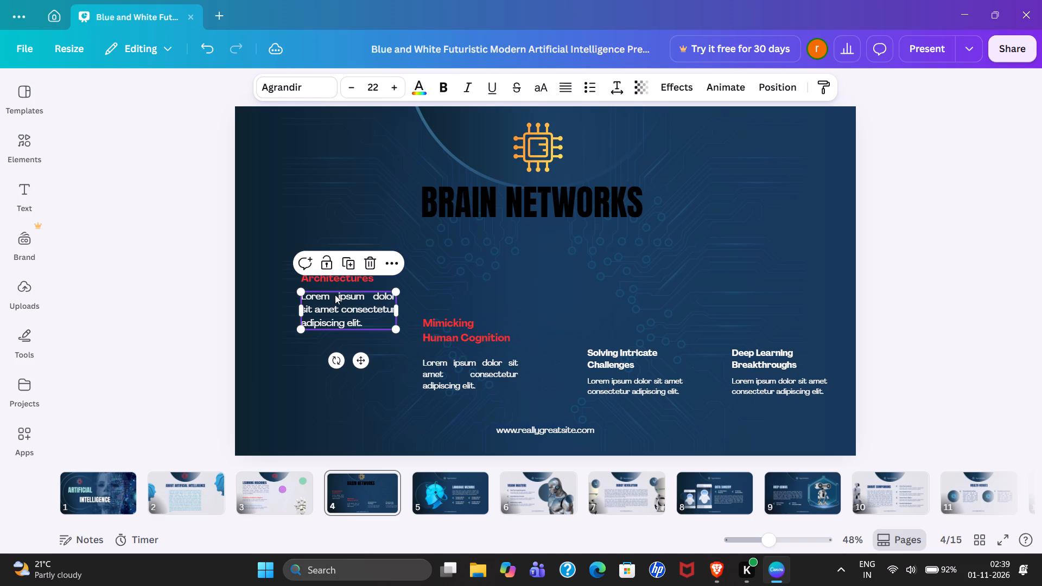
{"action": "left_click", "coordinate": [433, 372]}
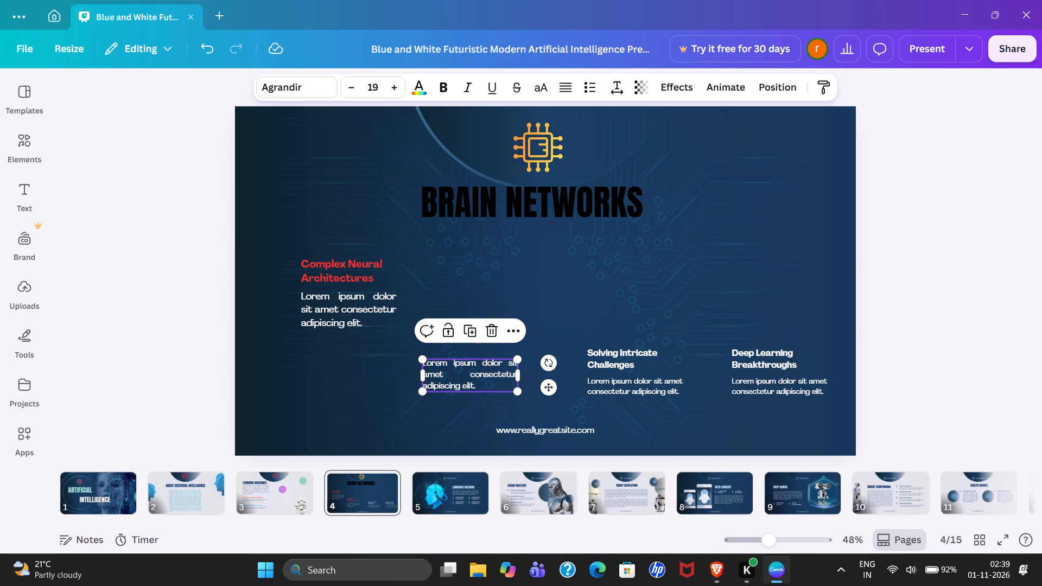
{"action": "left_click", "coordinate": [391, 88]}
{"action": "left_click", "coordinate": [391, 88]}
{"action": "left_click", "coordinate": [391, 88]}
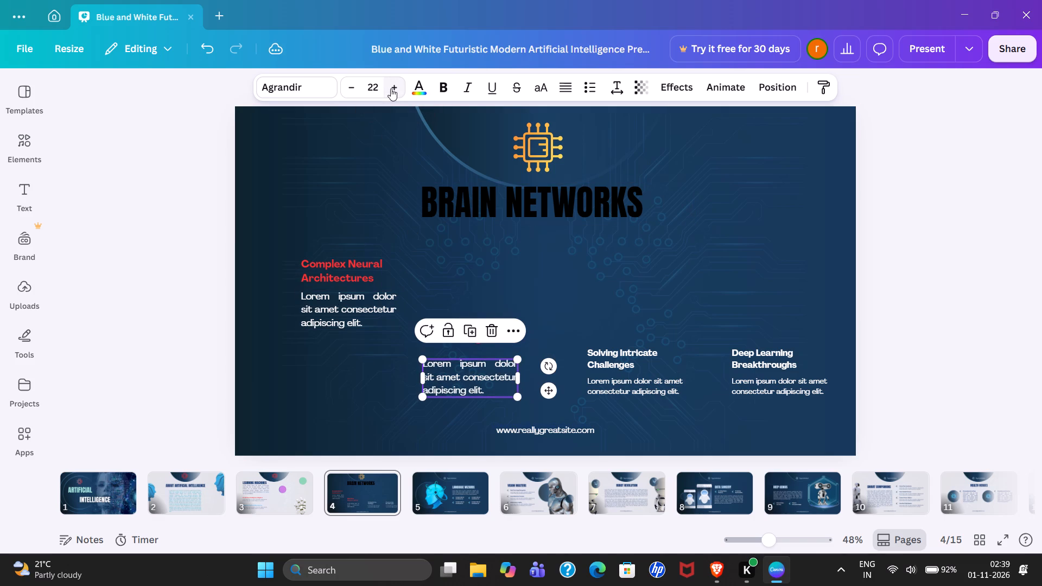
{"action": "left_click", "coordinate": [443, 370]}
{"action": "left_click", "coordinate": [353, 378]}
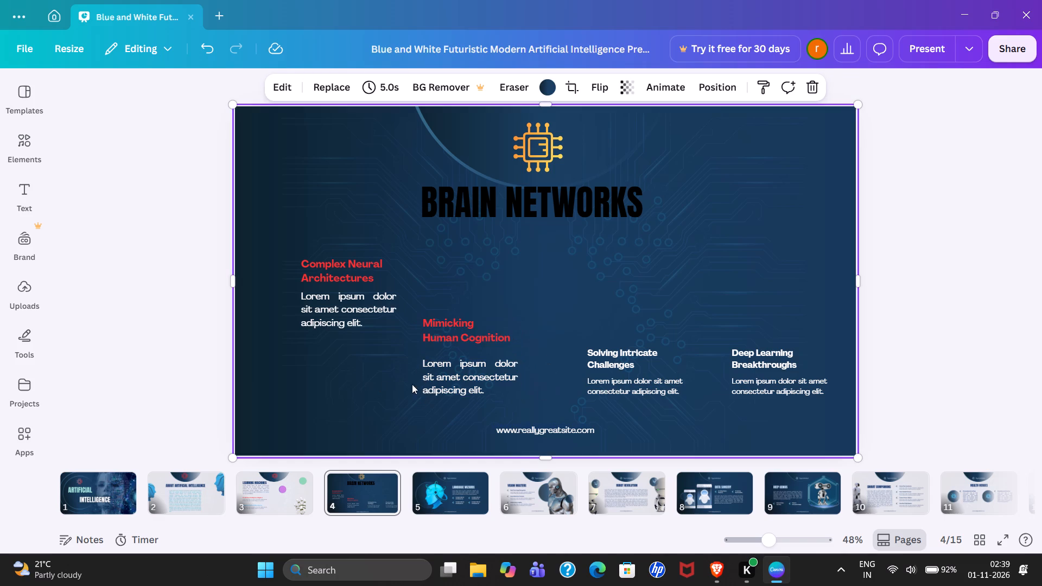
{"action": "left_click_drag", "start_coordinate": [455, 381], "coordinate": [453, 372]}
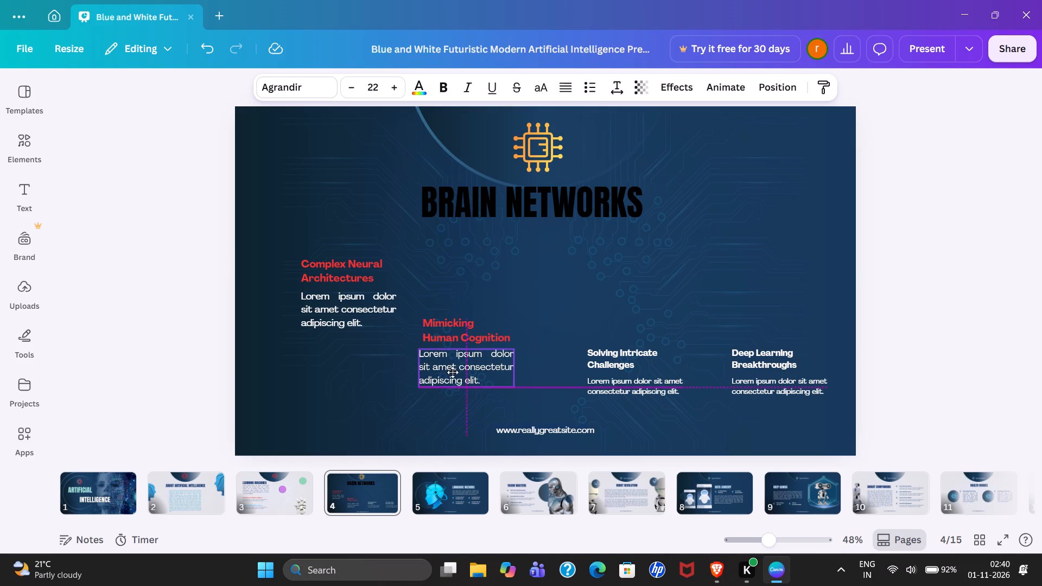
{"action": "left_click_drag", "start_coordinate": [453, 372], "coordinate": [454, 374]}
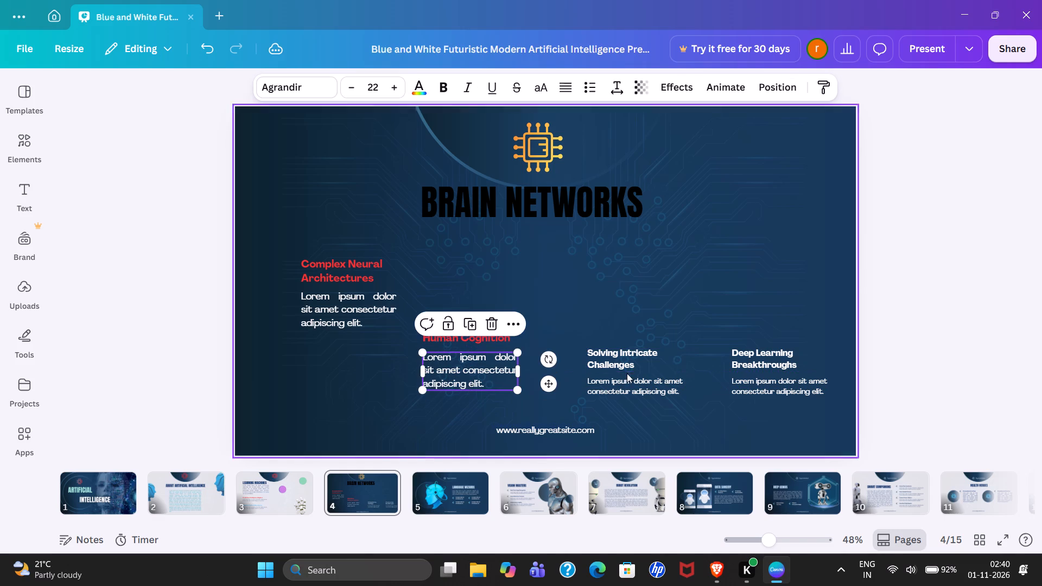
Raise the Solving Intricate Challenges subheading level with Mimicking Human Cognition and restyle it at font size 24 in red.
{"action": "left_click_drag", "start_coordinate": [625, 361], "coordinate": [611, 329]}
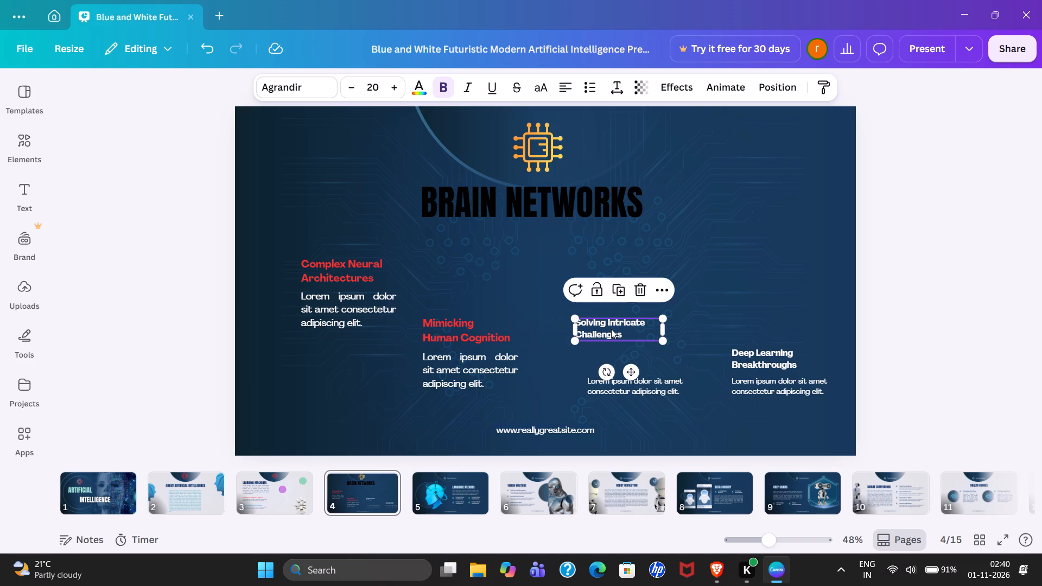
{"action": "left_click", "coordinate": [450, 314]}
{"action": "left_click", "coordinate": [449, 326]}
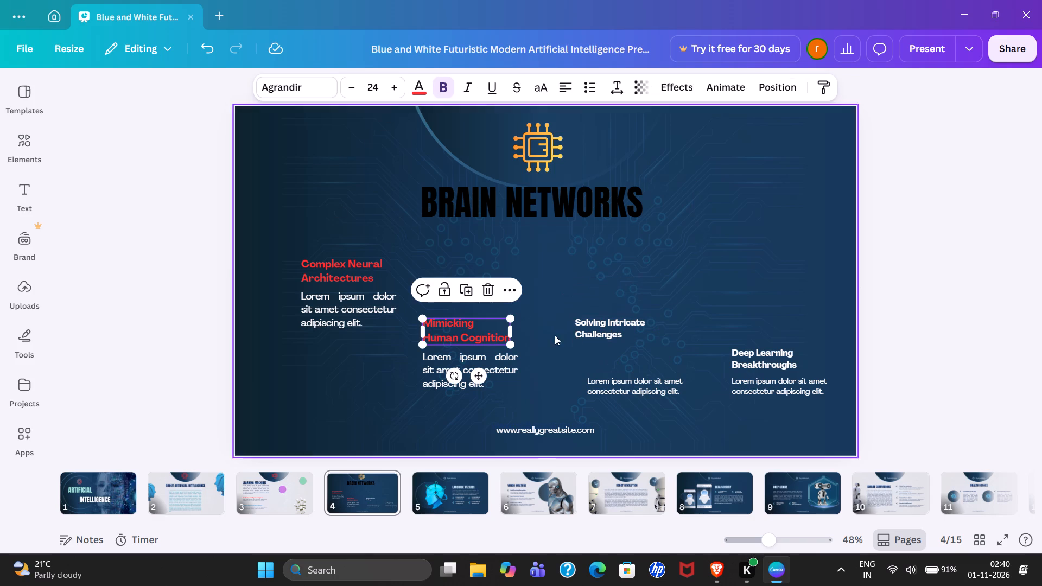
{"action": "left_click", "coordinate": [610, 336]}
{"action": "left_click", "coordinate": [359, 268]}
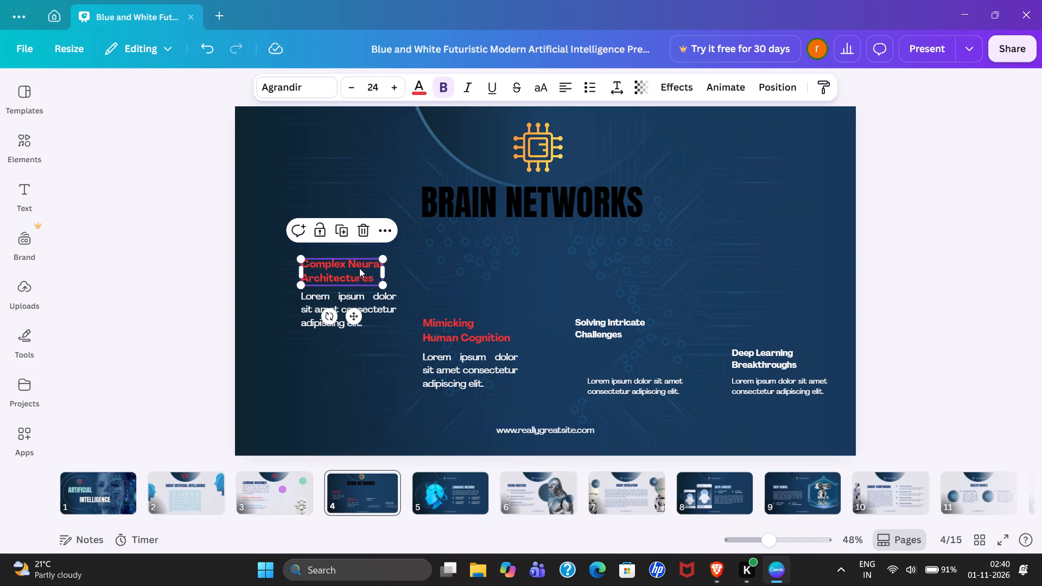
{"action": "left_click", "coordinate": [604, 333]}
{"action": "left_click", "coordinate": [399, 89]}
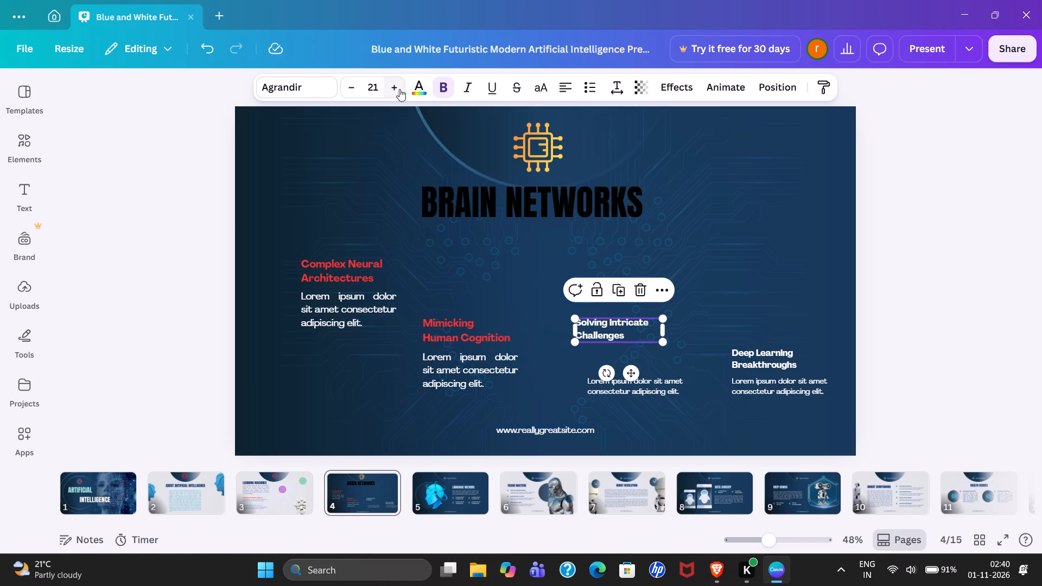
{"action": "left_click", "coordinate": [399, 89]}
{"action": "left_click", "coordinate": [399, 89]}
{"action": "left_click", "coordinate": [399, 89]}
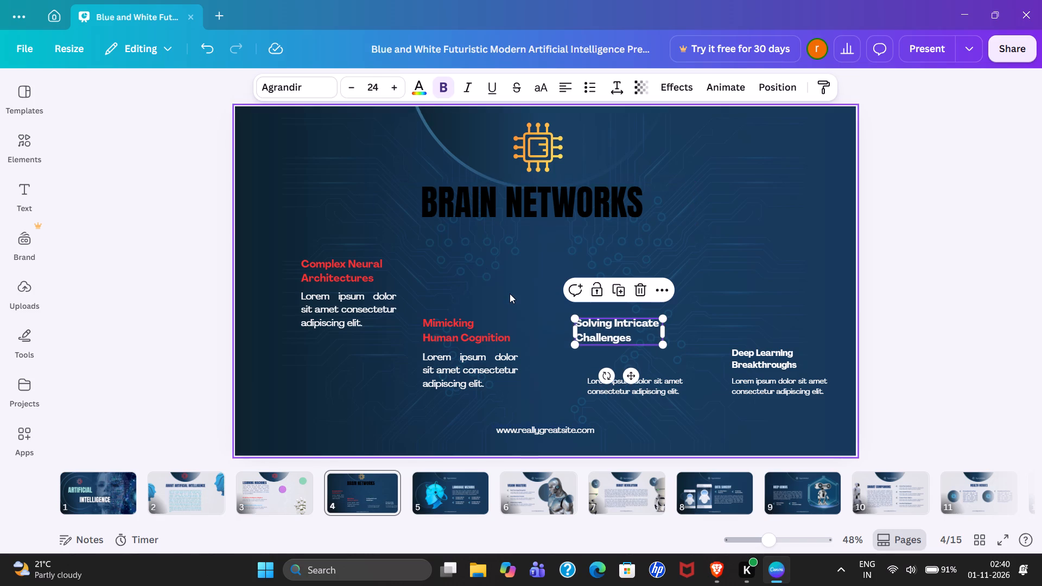
{"action": "left_click", "coordinate": [419, 90]}
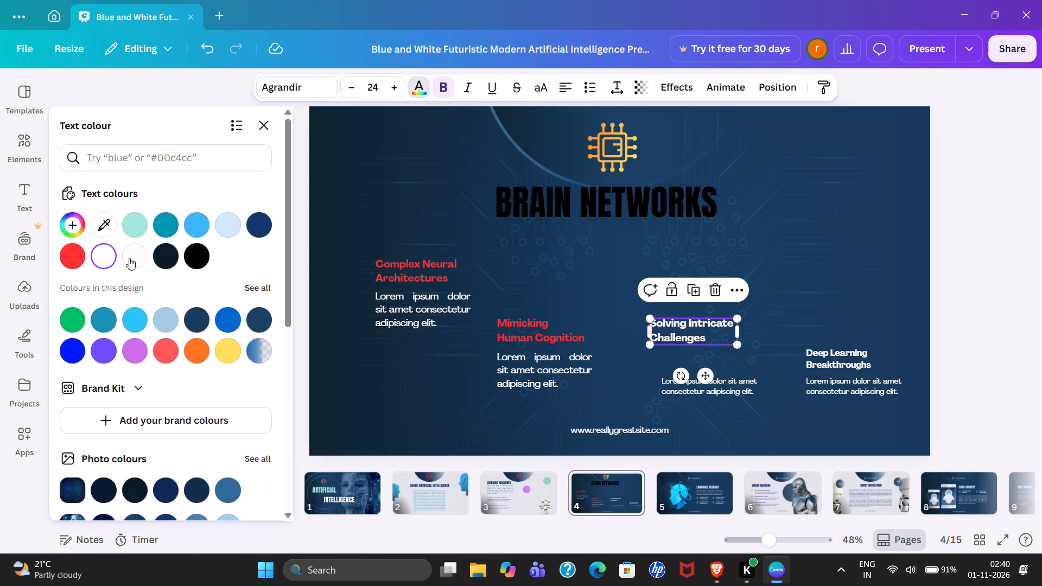
{"action": "left_click", "coordinate": [72, 254]}
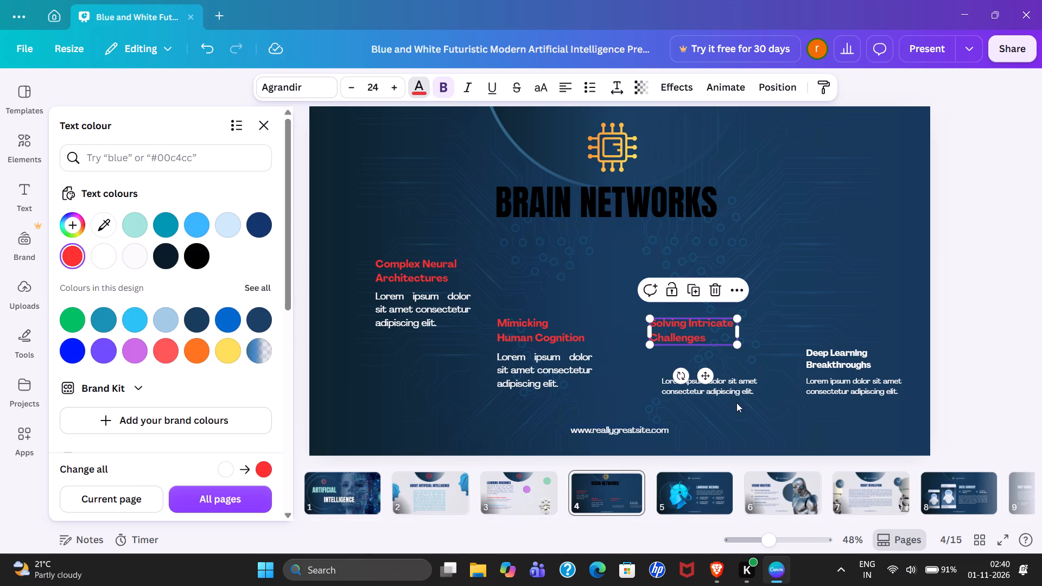
Enlarge the paragraph under Solving Intricate Challenges to font size 22 and place it just beneath that subheading, left-aligned and level with the neighbouring paragraph.
{"action": "left_click_drag", "start_coordinate": [735, 391], "coordinate": [717, 374]}
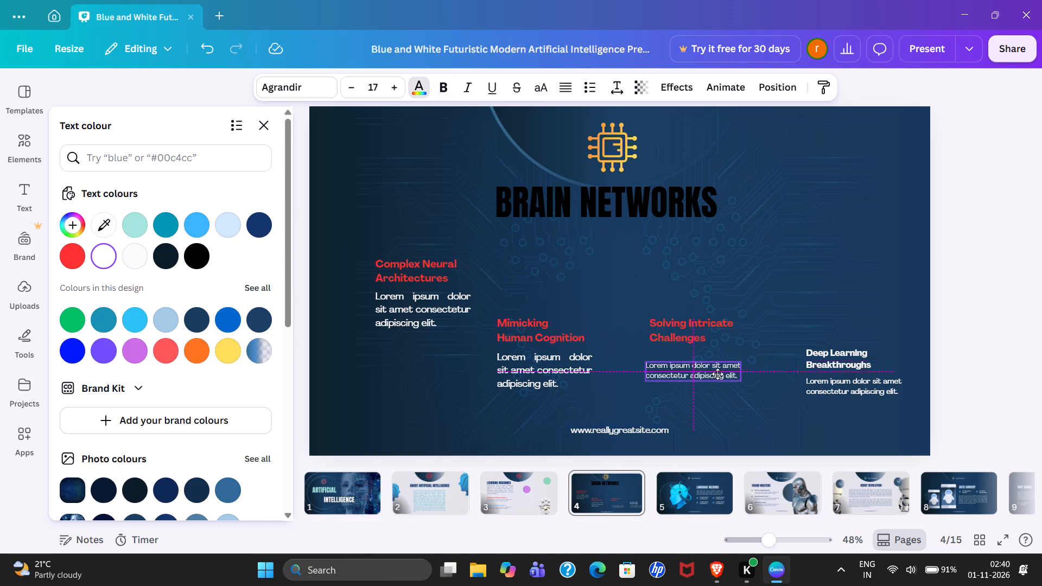
{"action": "left_click_drag", "start_coordinate": [717, 374], "coordinate": [723, 376]}
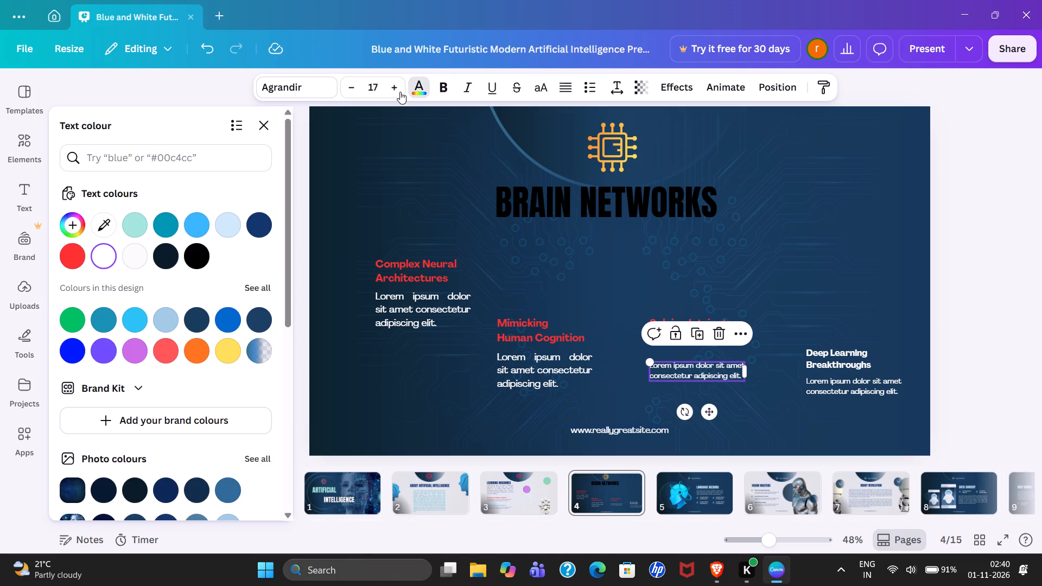
{"action": "left_click", "coordinate": [396, 86]}
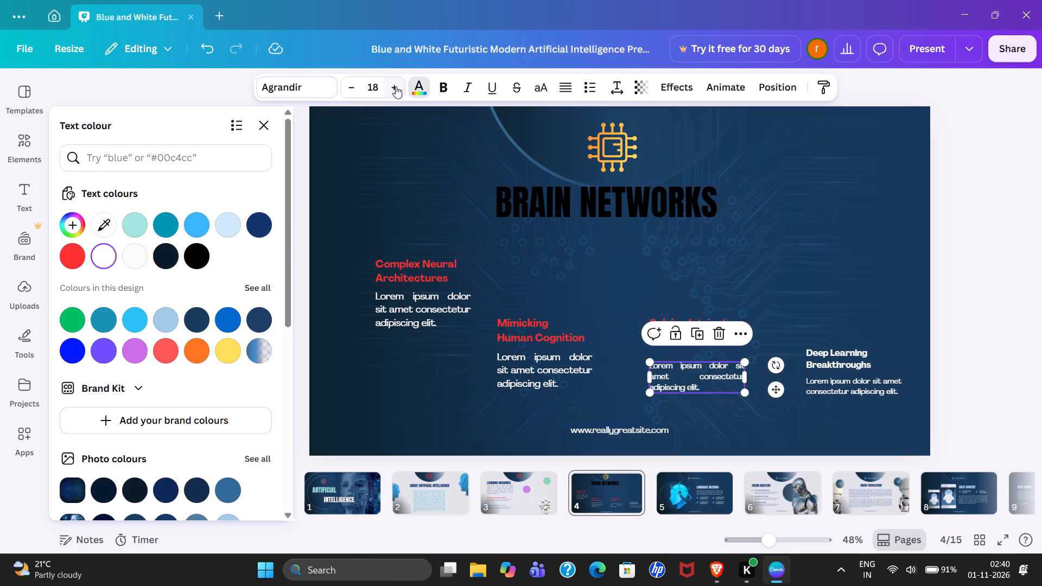
{"action": "left_click", "coordinate": [396, 86]}
{"action": "left_click", "coordinate": [396, 86]}
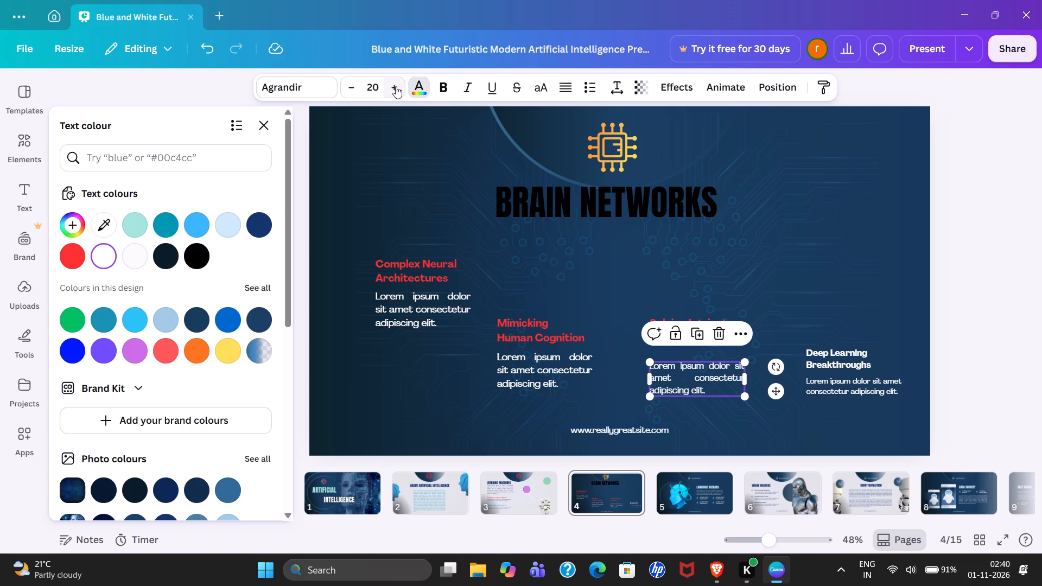
{"action": "left_click", "coordinate": [396, 86]}
{"action": "left_click", "coordinate": [396, 86]}
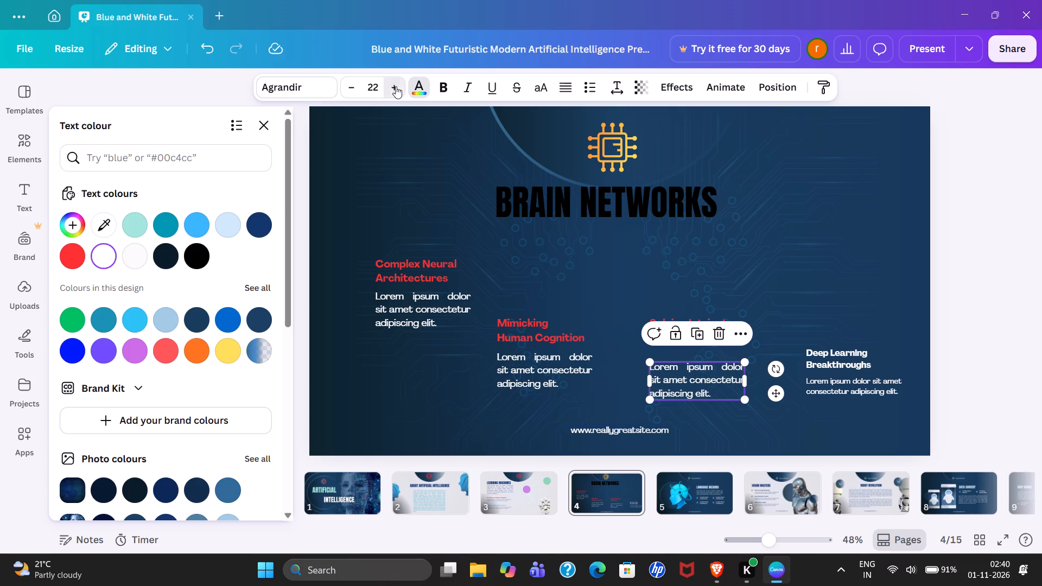
{"action": "left_click", "coordinate": [538, 382]}
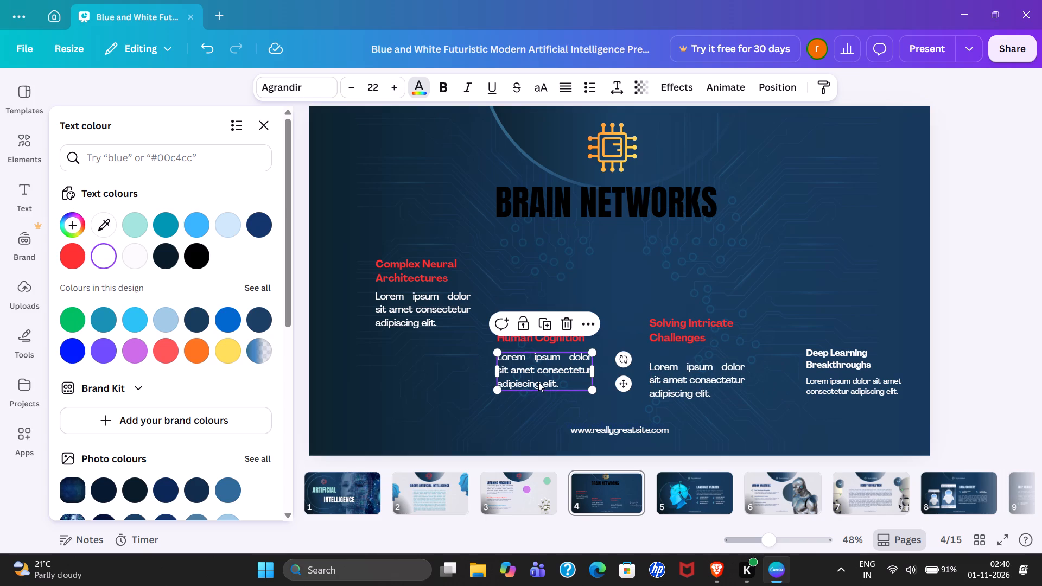
{"action": "left_click_drag", "start_coordinate": [684, 375], "coordinate": [678, 365]}
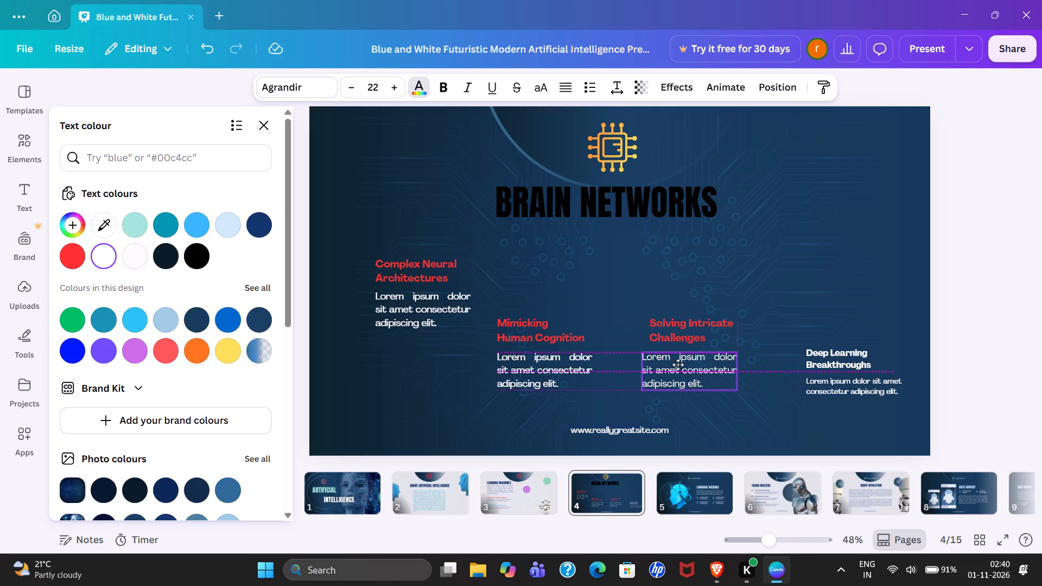
{"action": "left_click_drag", "start_coordinate": [678, 365], "coordinate": [683, 365]}
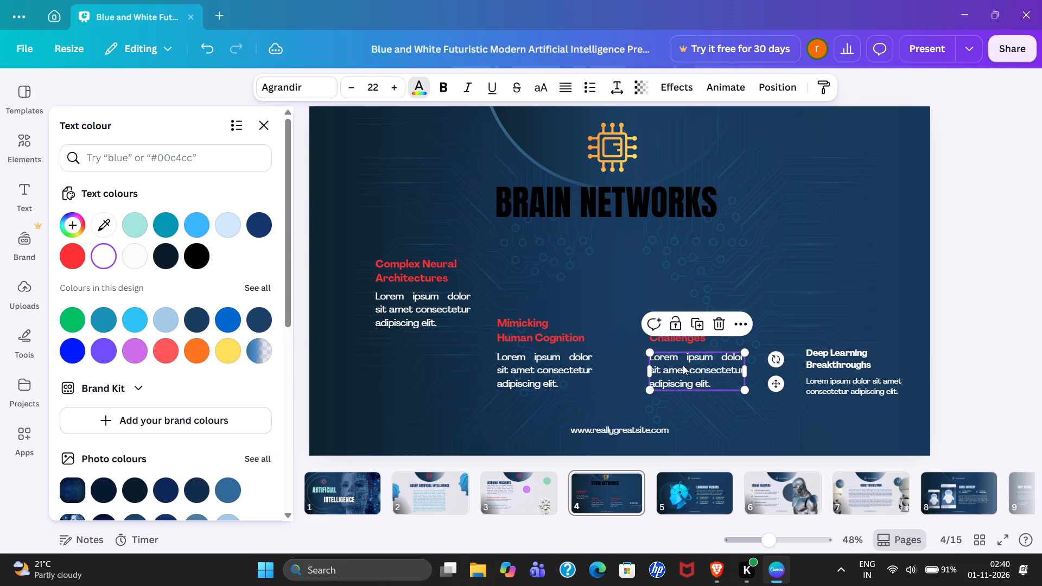
{"action": "left_click", "coordinate": [554, 358]}
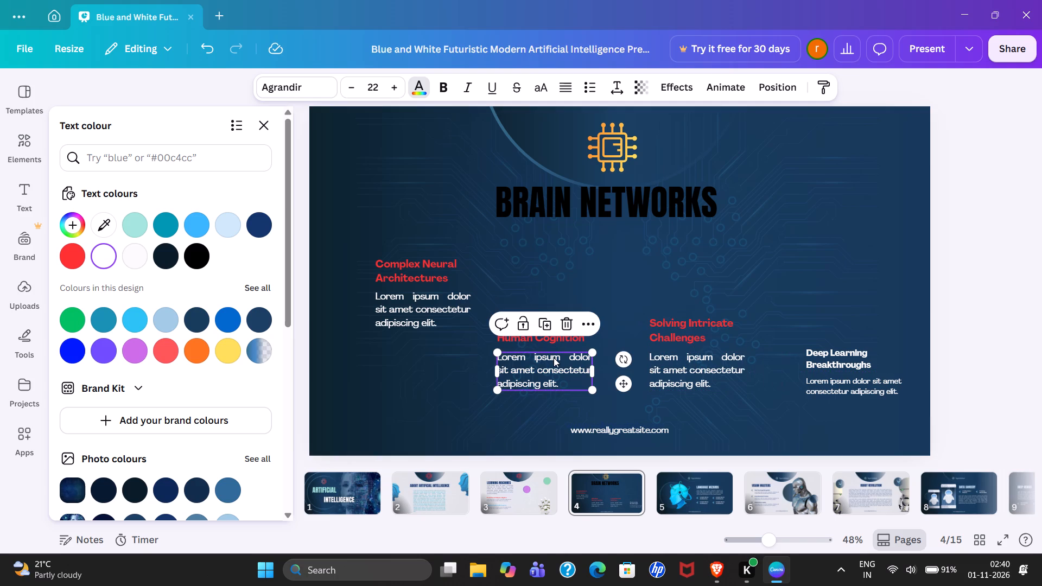
{"action": "left_click", "coordinate": [587, 427]}
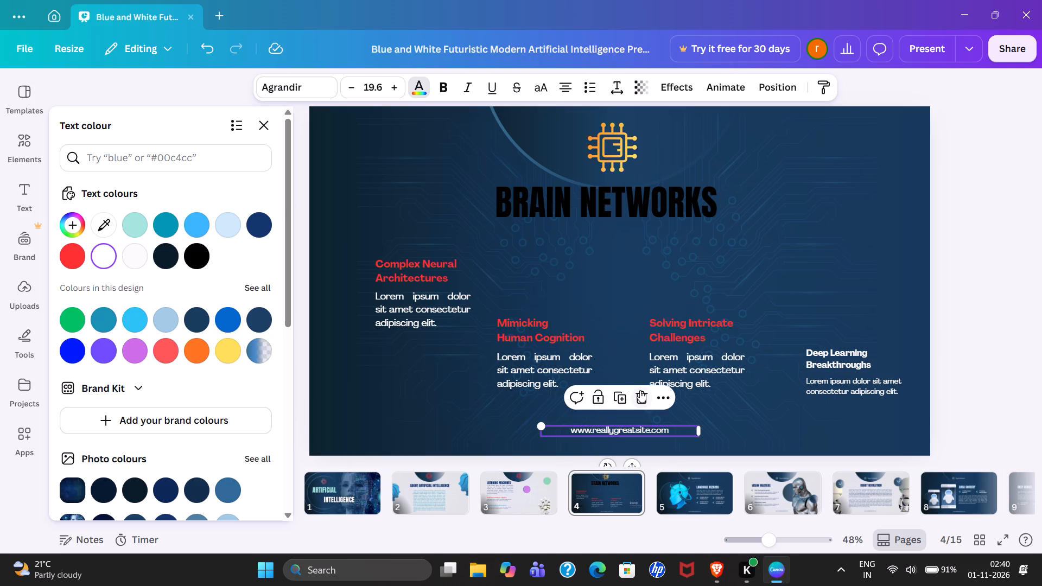
{"action": "left_click", "coordinate": [647, 392]}
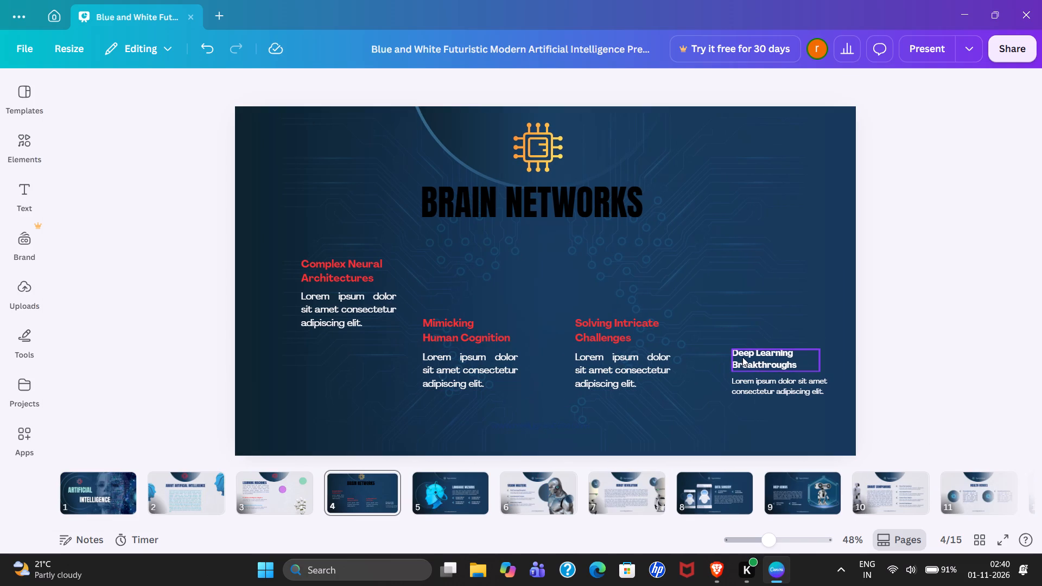
Raise the Deep Learning Breakthroughs subheading level with Complex Neural Architectures and restyle it in red at font size 24.
{"action": "left_click_drag", "start_coordinate": [742, 357], "coordinate": [713, 267]}
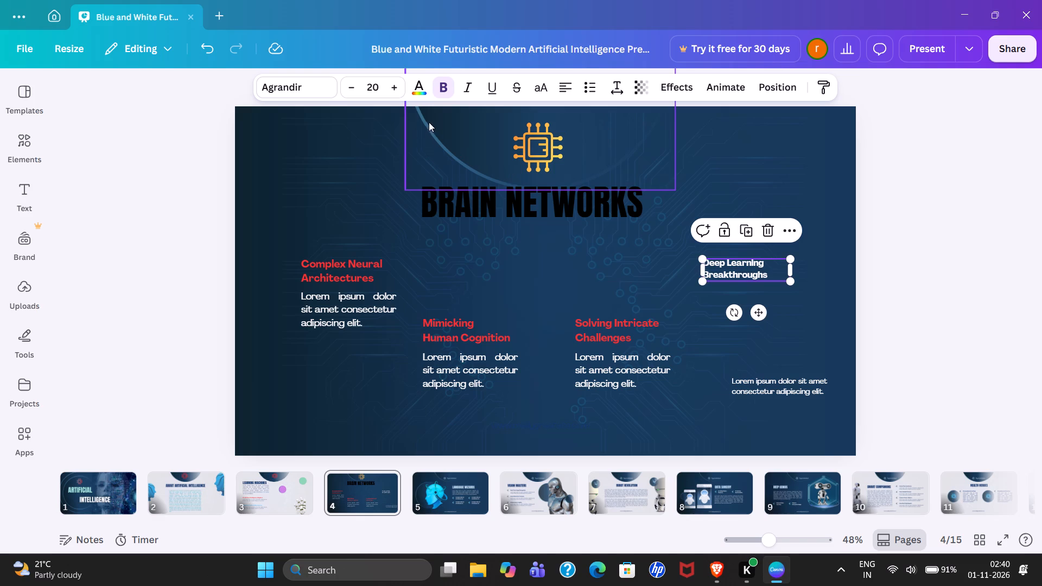
{"action": "left_click", "coordinate": [421, 87]}
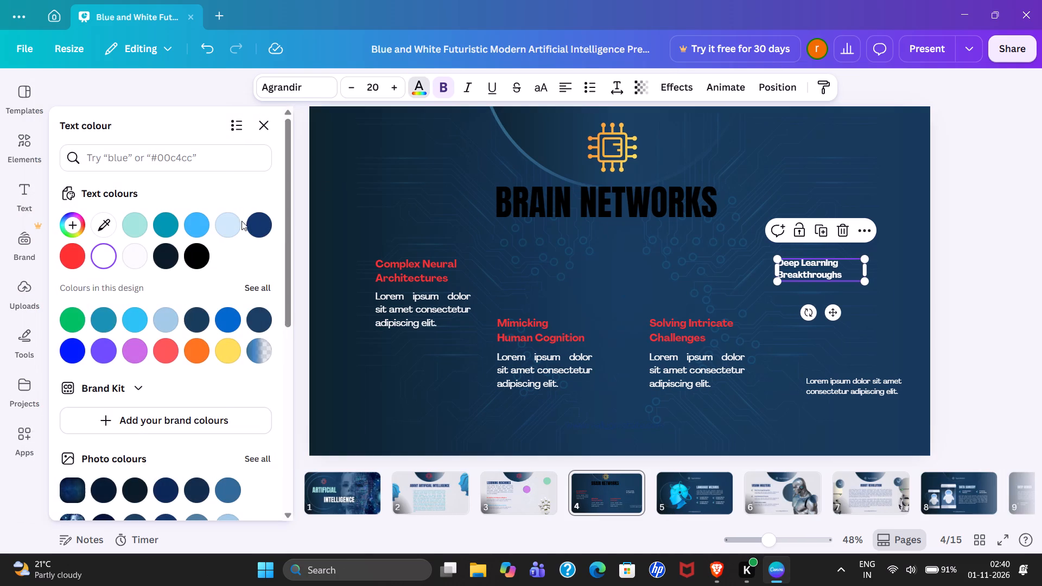
{"action": "left_click", "coordinate": [65, 256]}
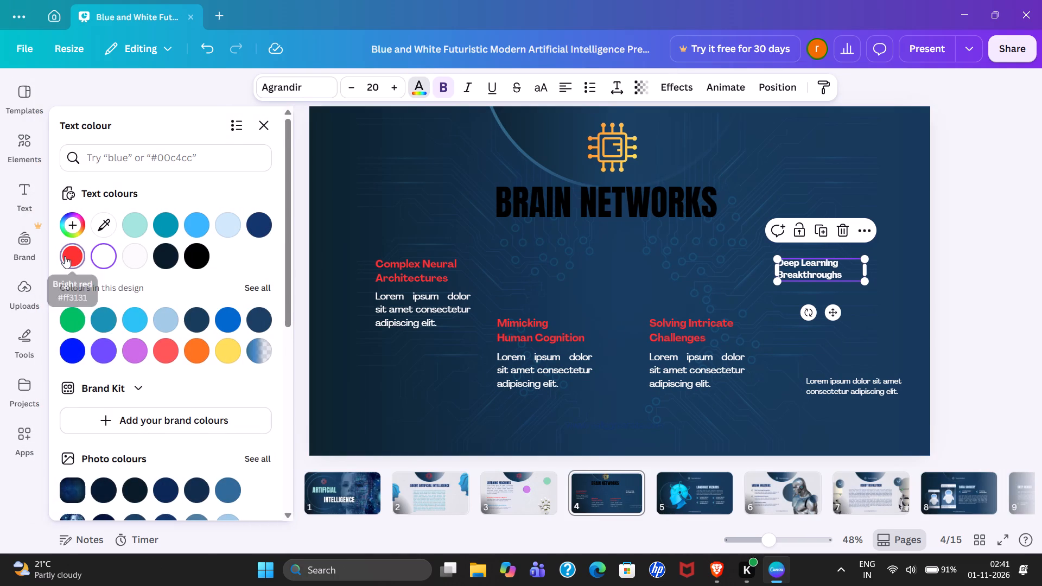
{"action": "left_click", "coordinate": [391, 87]}
{"action": "left_click", "coordinate": [391, 87]}
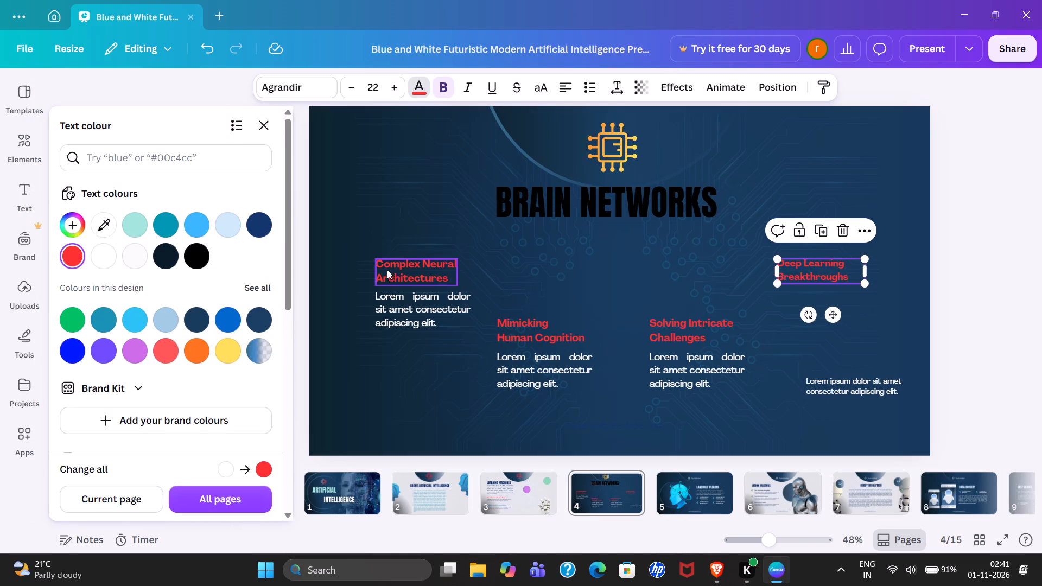
{"action": "left_click", "coordinate": [389, 273]}
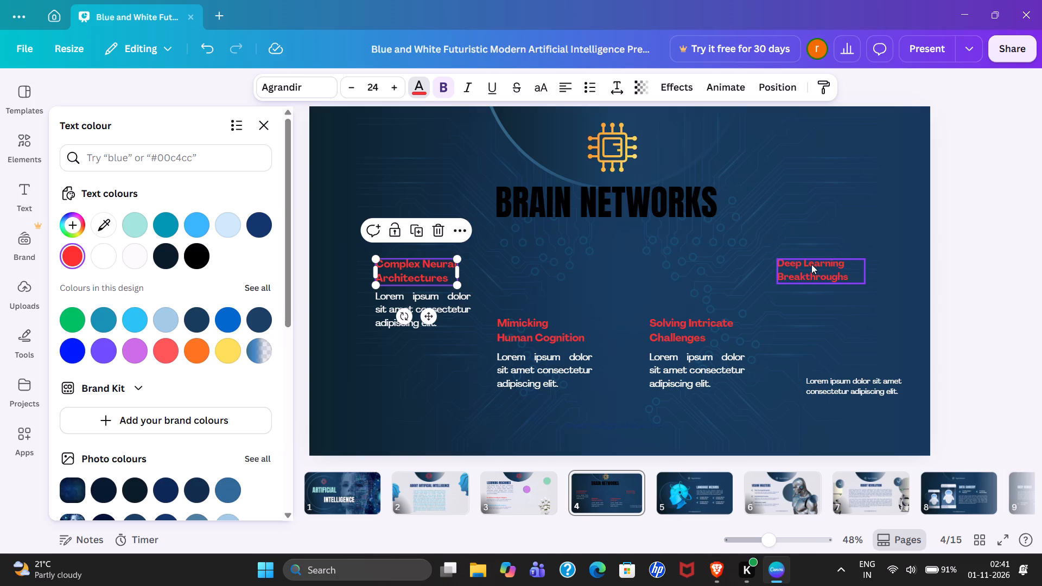
{"action": "left_click", "coordinate": [811, 264]}
{"action": "left_click", "coordinate": [432, 269]}
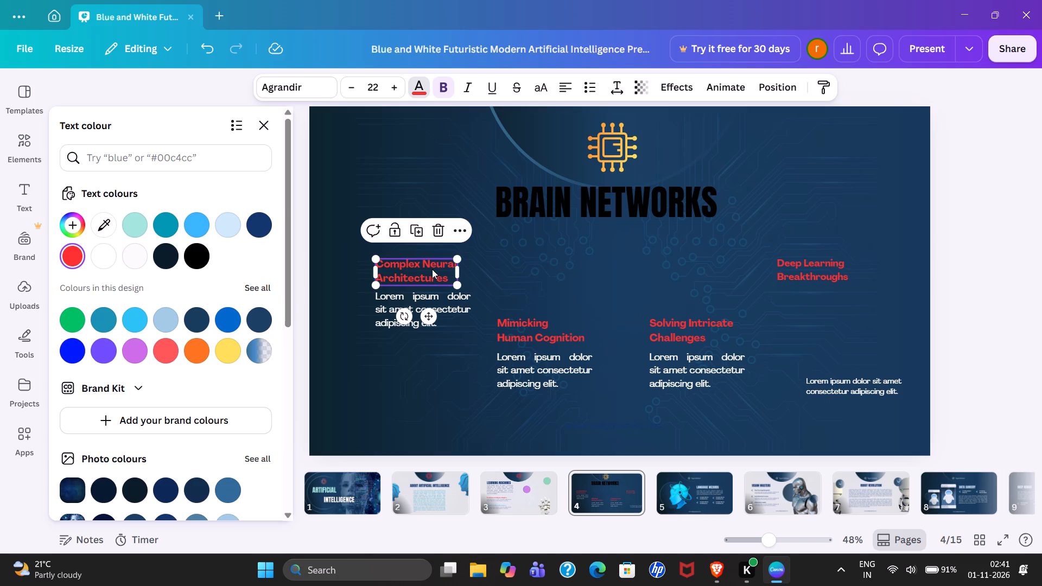
{"action": "left_click", "coordinate": [812, 279]}
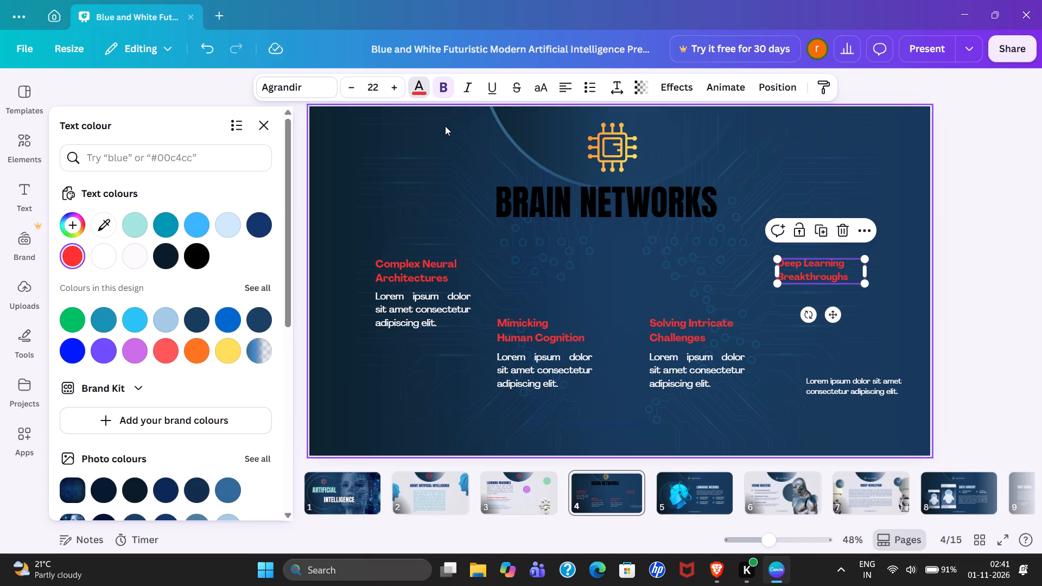
{"action": "left_click", "coordinate": [393, 87]}
{"action": "left_click", "coordinate": [393, 87]}
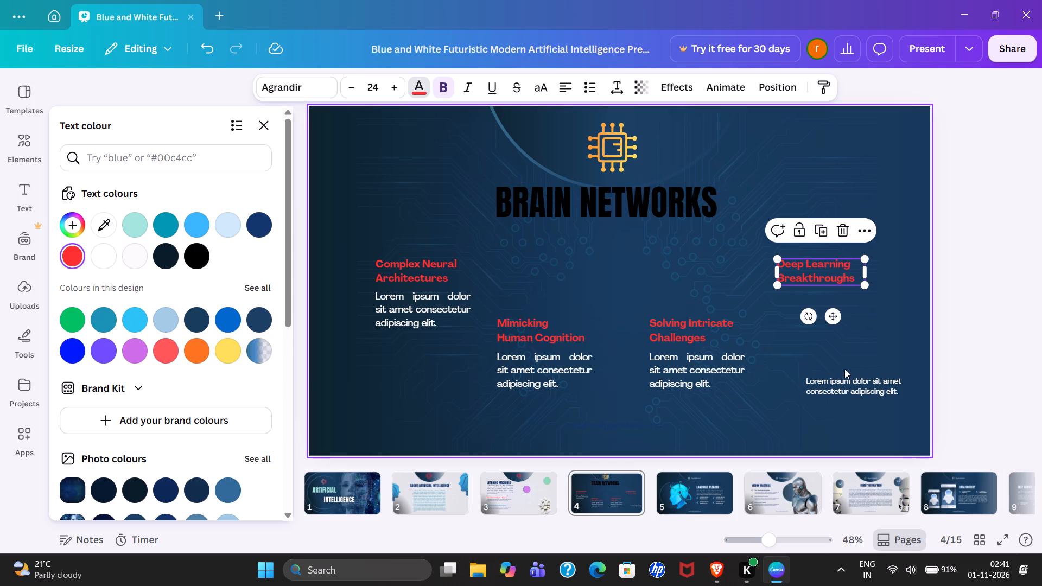
Move the remaining small paragraph up beneath Deep Learning Breakthroughs and enlarge it to font size 22, matching the other paragraphs.
{"action": "left_click_drag", "start_coordinate": [842, 390], "coordinate": [818, 314]}
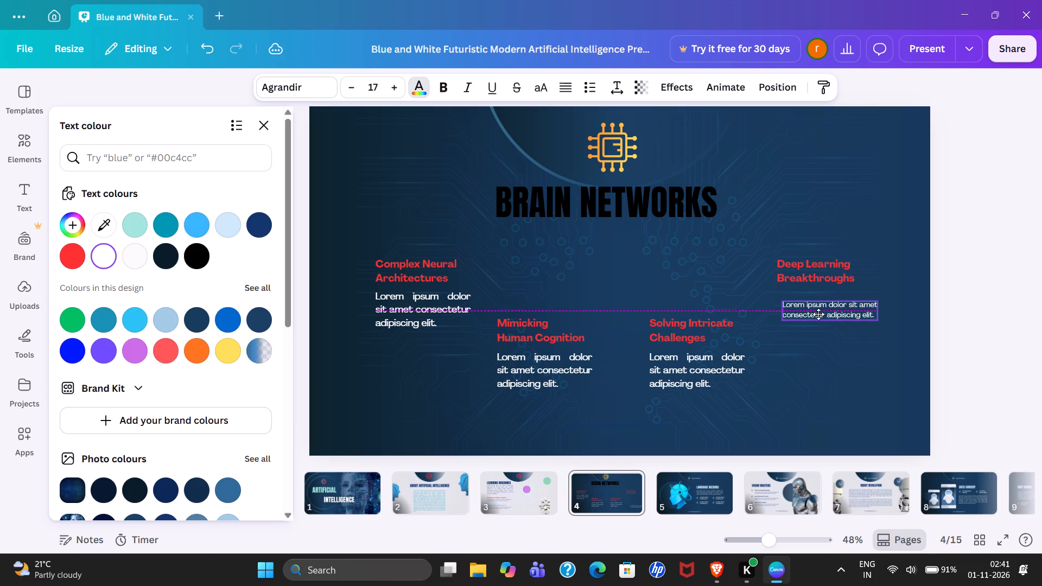
{"action": "left_click_drag", "start_coordinate": [818, 314], "coordinate": [818, 315]}
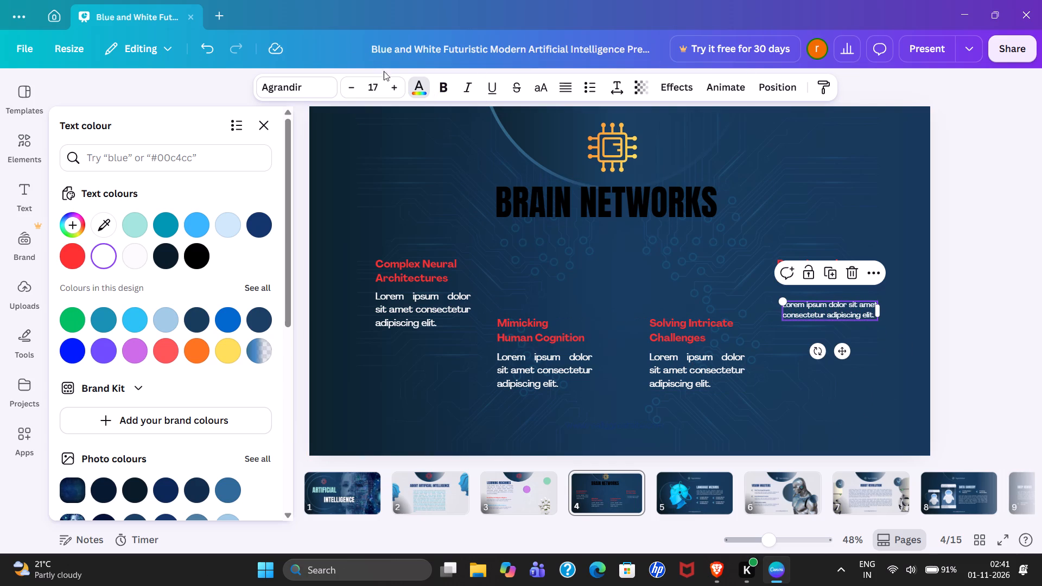
{"action": "left_click", "coordinate": [392, 84]}
{"action": "left_click", "coordinate": [392, 84]}
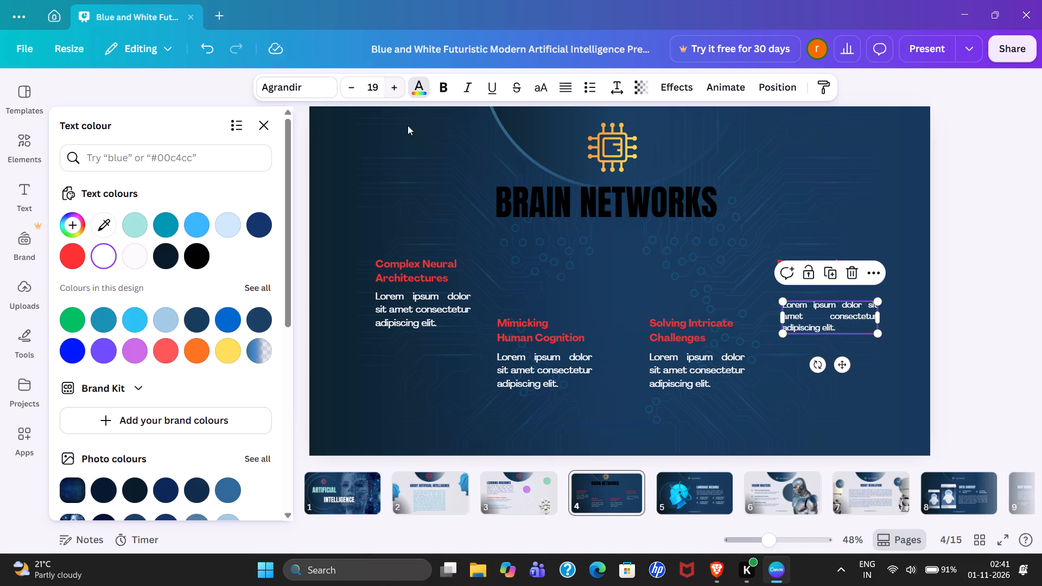
{"action": "left_click", "coordinate": [514, 365]}
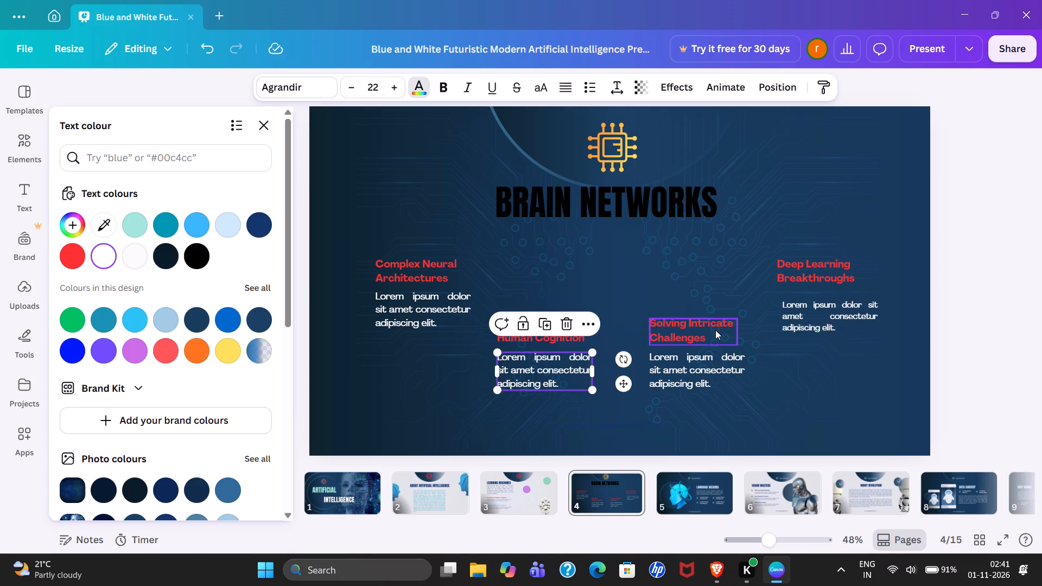
{"action": "left_click", "coordinate": [677, 371]}
{"action": "left_click", "coordinate": [802, 321]}
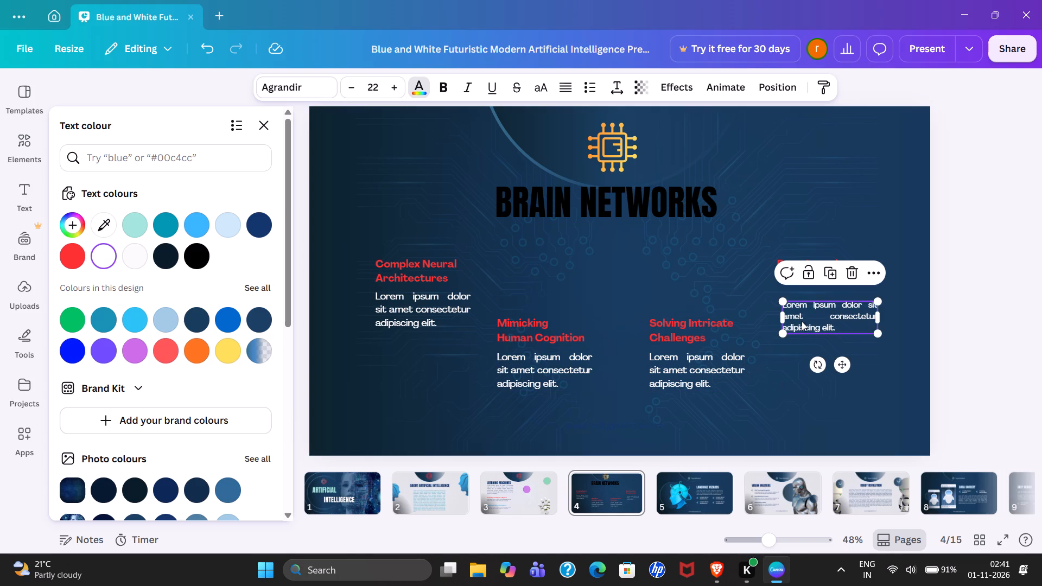
{"action": "left_click", "coordinate": [671, 372]}
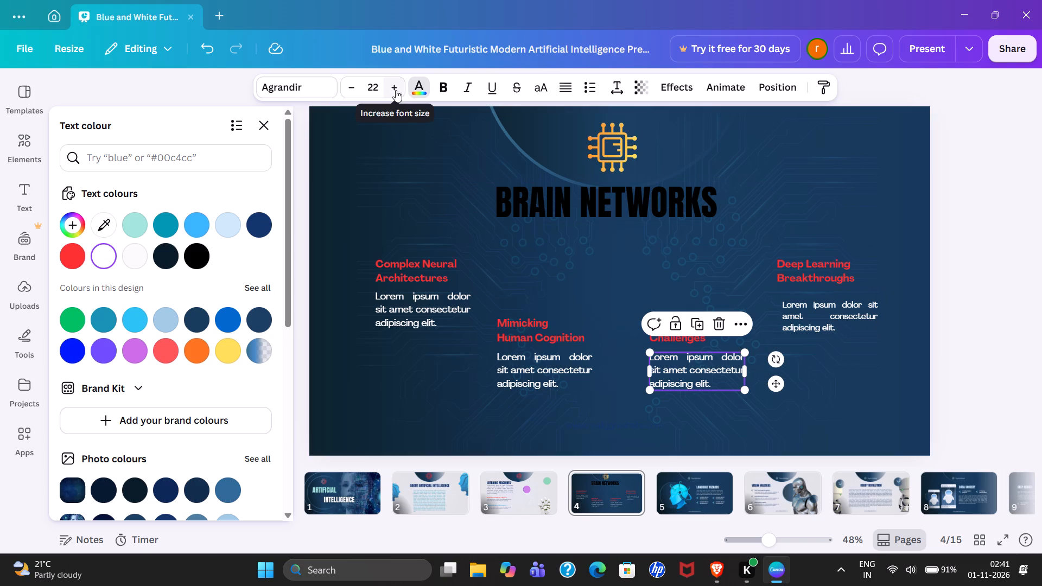
{"action": "left_click", "coordinate": [523, 370]}
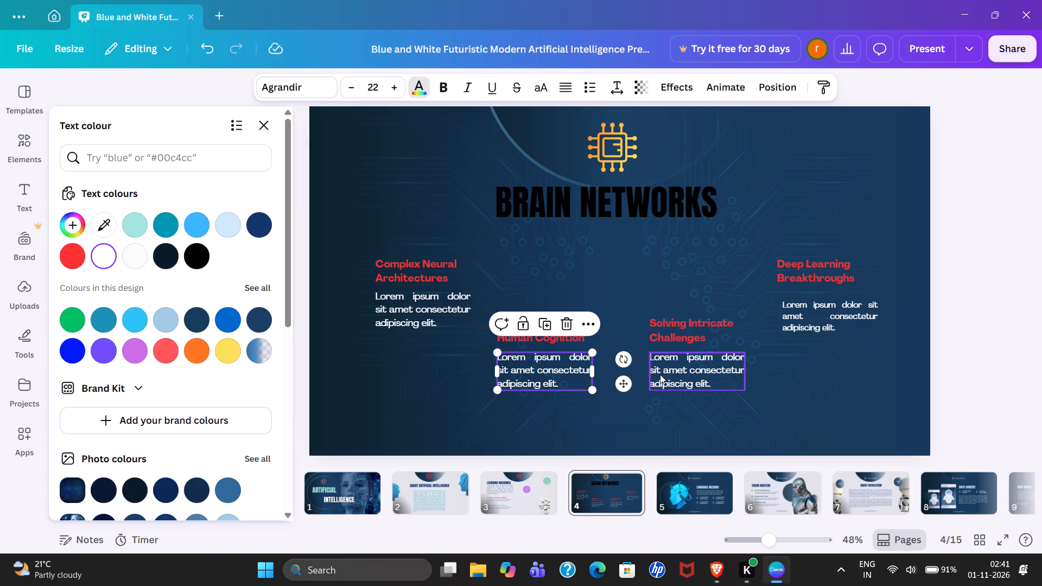
{"action": "left_click", "coordinate": [661, 375]}
{"action": "left_click", "coordinate": [787, 315]}
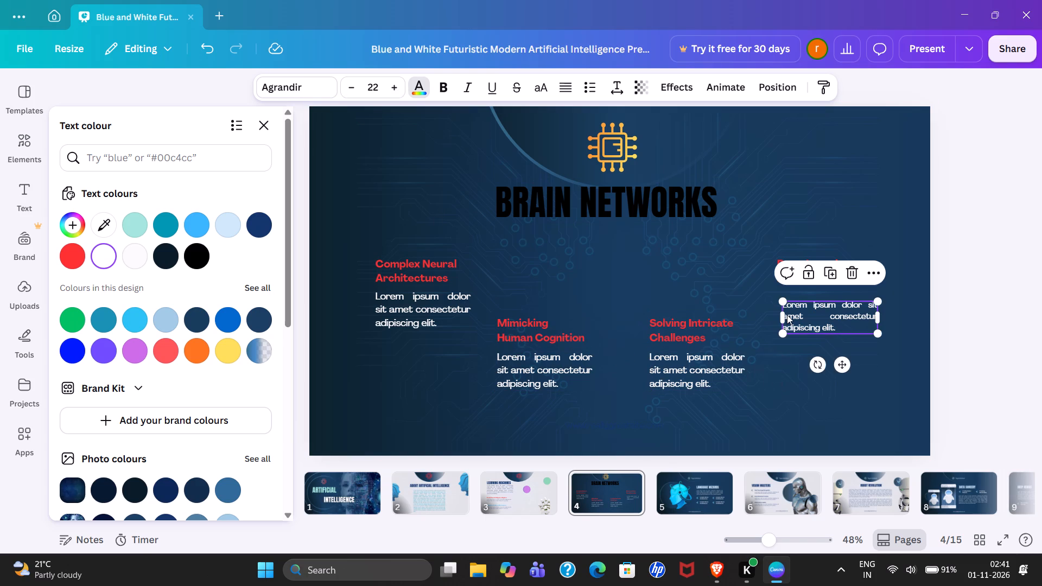
{"action": "left_click", "coordinate": [395, 88]}
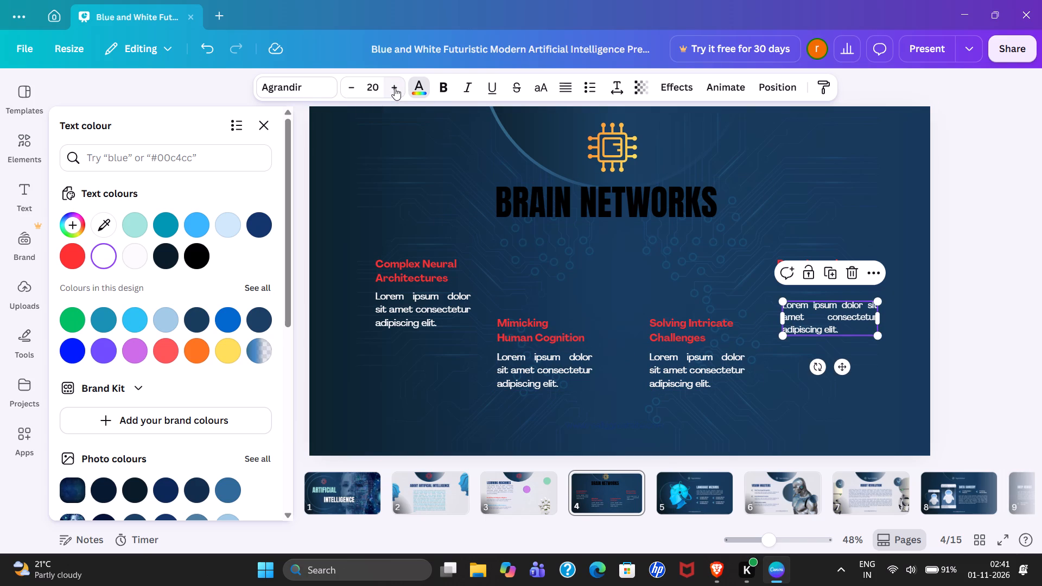
{"action": "left_click", "coordinate": [395, 88]}
{"action": "left_click", "coordinate": [395, 88]}
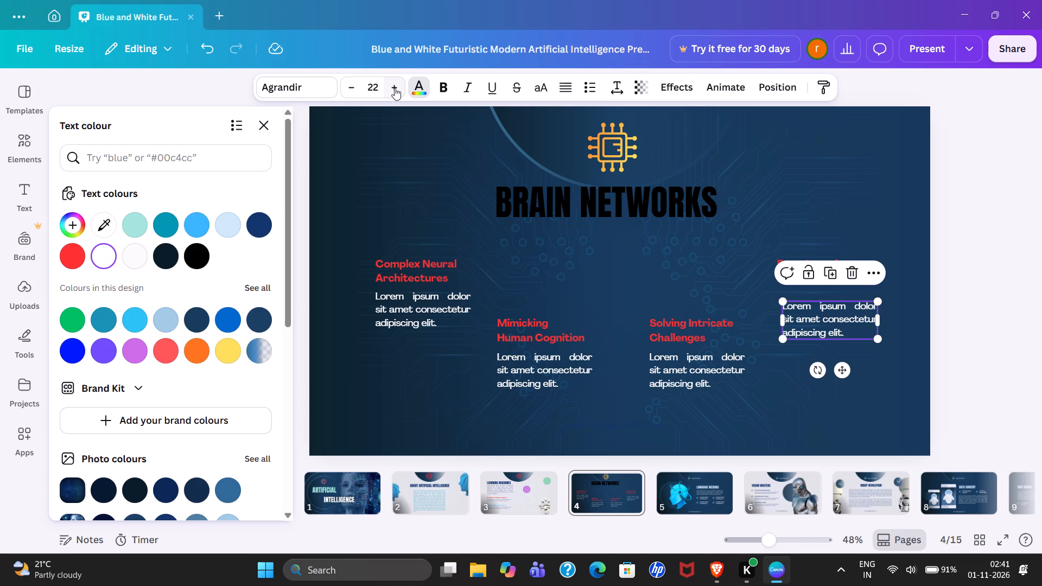
Left-align the Deep Learning Breakthroughs paragraph with its subheading and move it up just beneath it.
{"action": "left_click", "coordinate": [706, 381]}
{"action": "left_click_drag", "start_coordinate": [800, 327], "coordinate": [791, 327]}
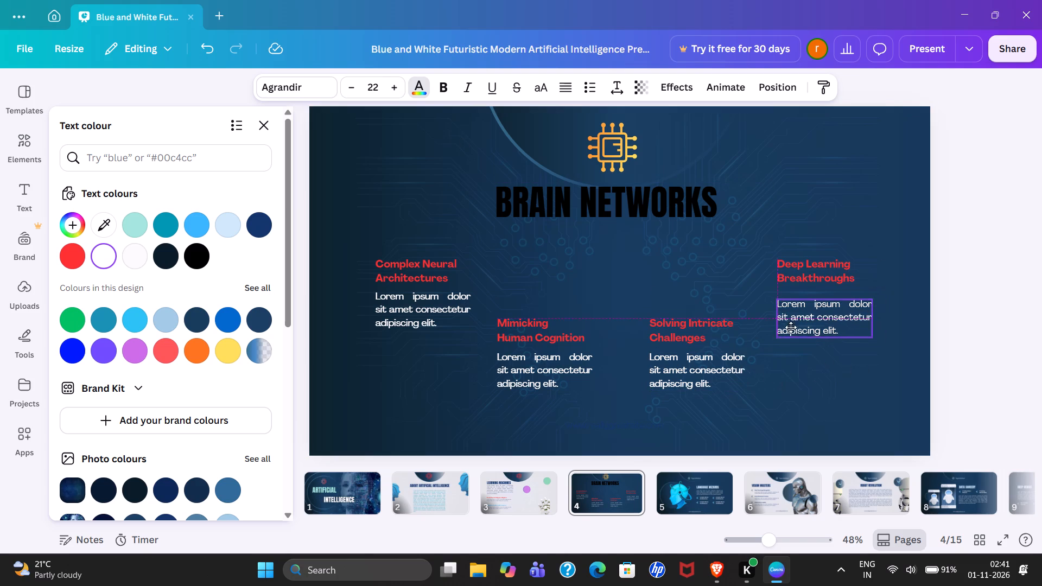
{"action": "left_click_drag", "start_coordinate": [791, 327], "coordinate": [796, 319]}
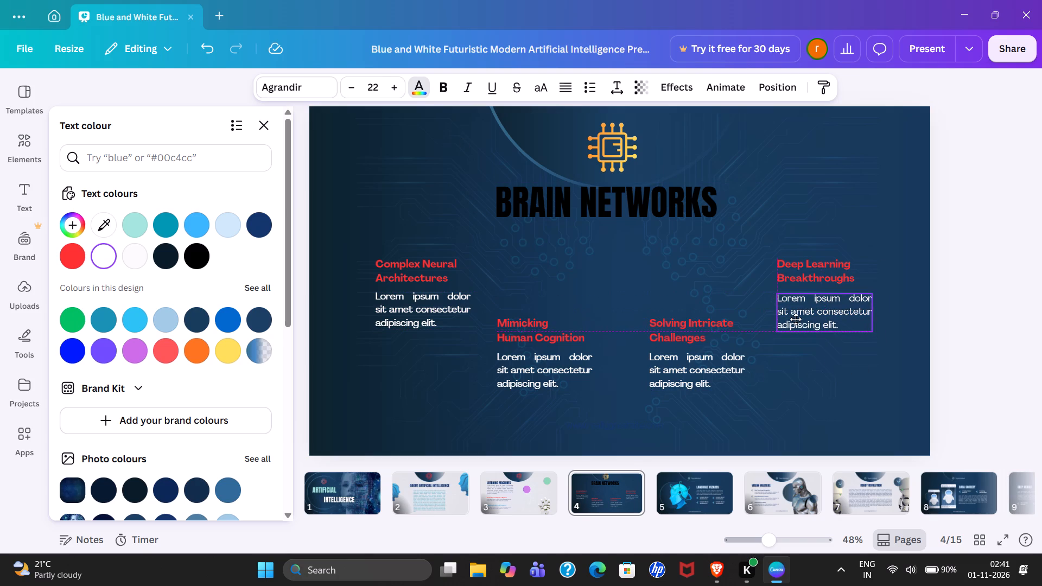
{"action": "left_click_drag", "start_coordinate": [796, 319], "coordinate": [795, 320]}
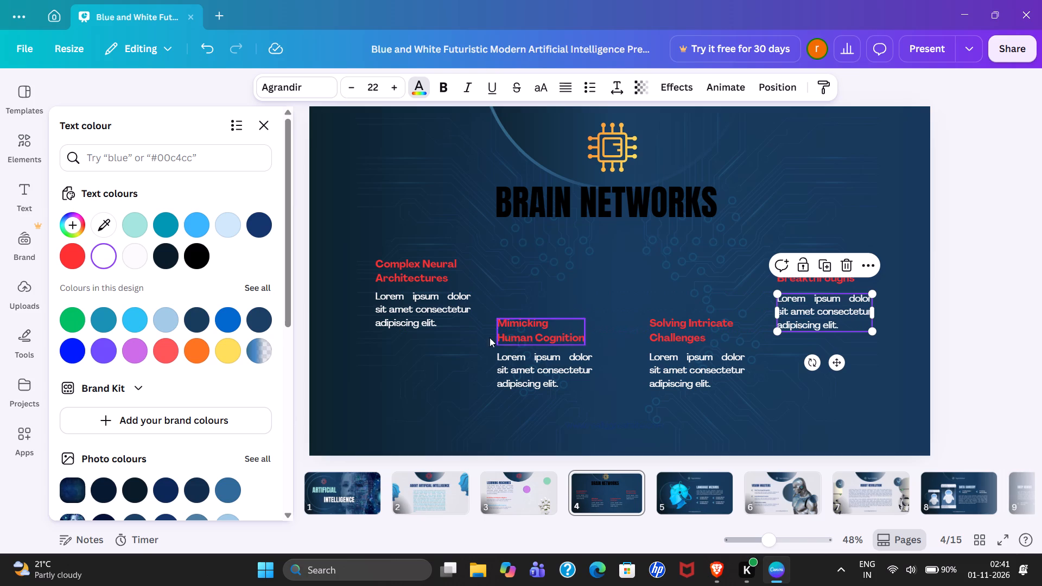
Lower the paragraph under Complex Neural Architectures slightly so it is level with the Deep Learning Breakthroughs paragraph.
{"action": "left_click", "coordinate": [398, 329]}
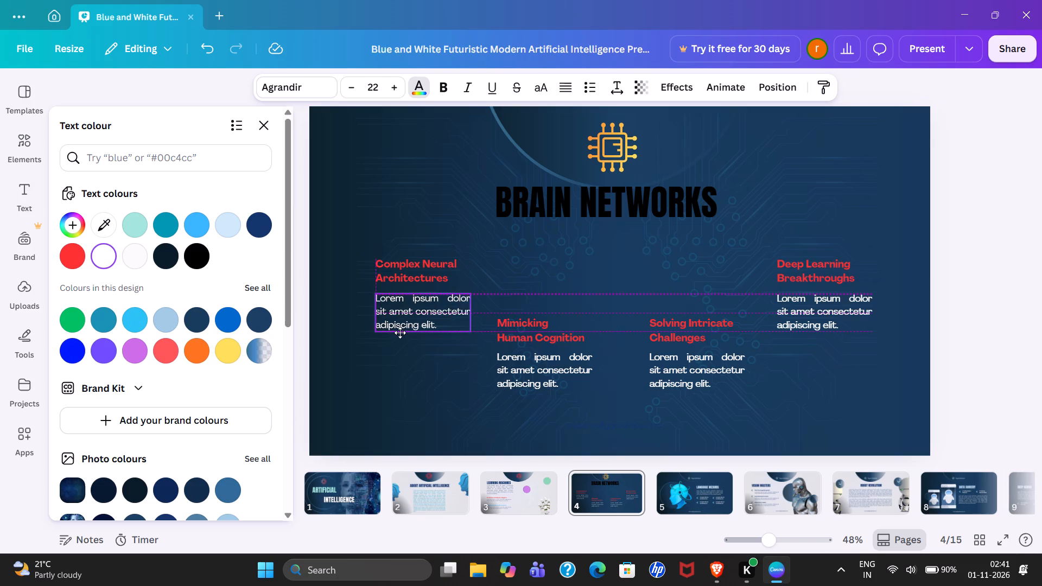
{"action": "left_click", "coordinate": [561, 331]}
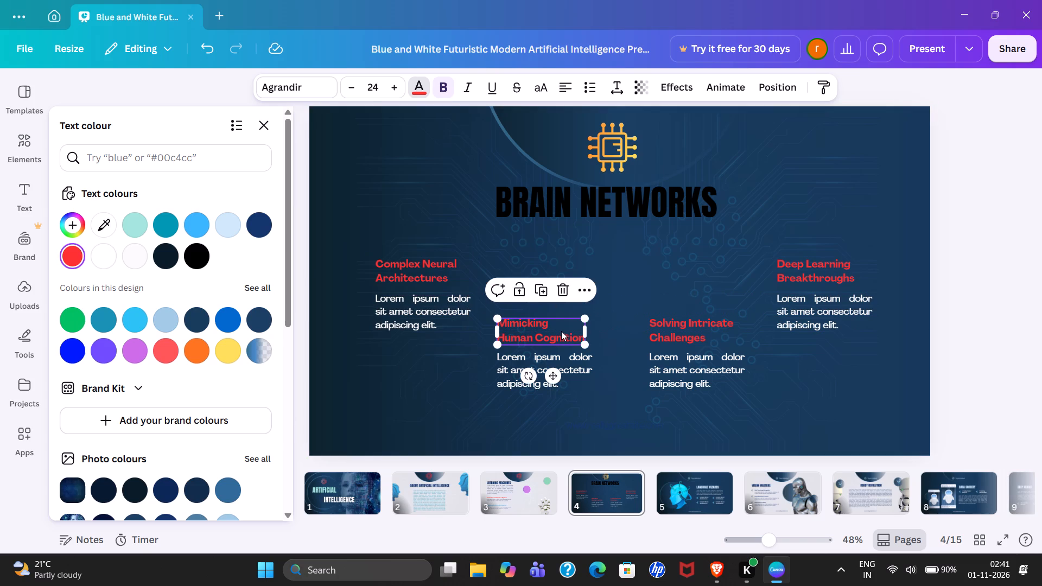
{"action": "left_click", "coordinate": [663, 364]}
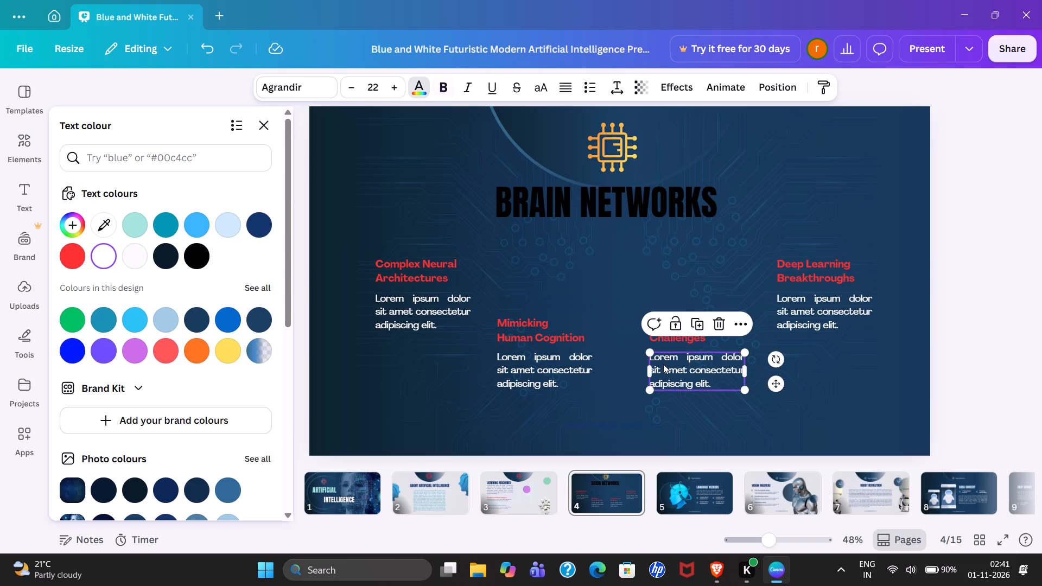
On slide 5, shrink the blue head illustration and place it centrally inside the circle outline.
{"action": "scroll", "coordinate": [409, 500], "scroll_direction": "right", "scroll_amount": 1}
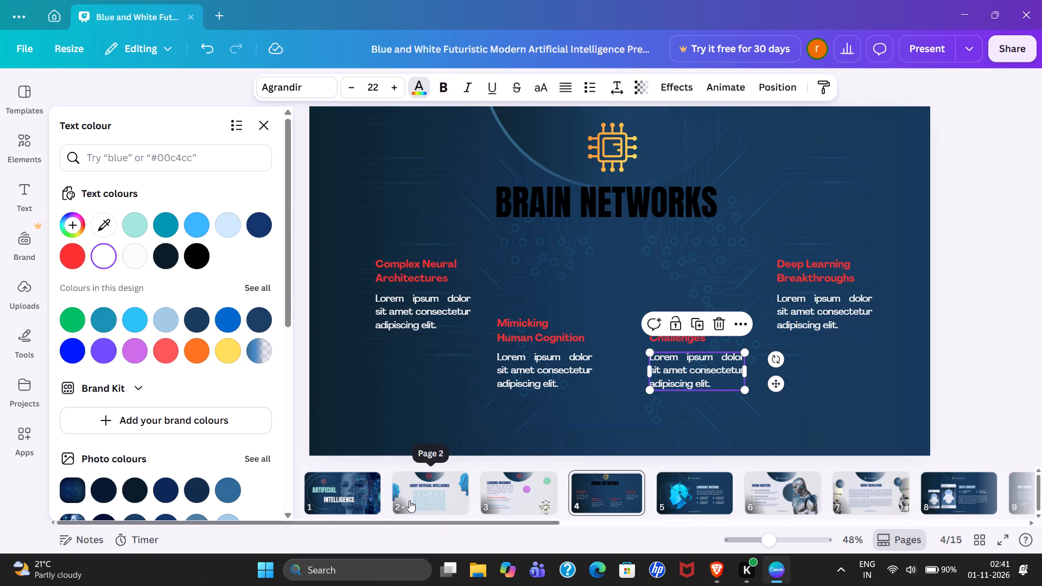
{"action": "scroll", "coordinate": [409, 500], "scroll_direction": "right", "scroll_amount": 1}
{"action": "scroll", "coordinate": [409, 500], "scroll_direction": "left", "scroll_amount": 1}
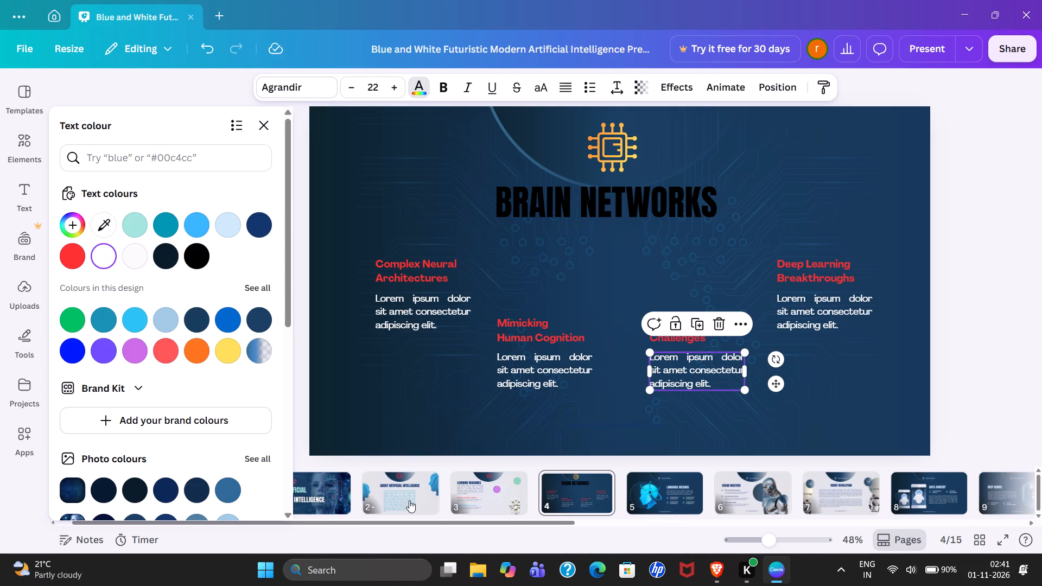
{"action": "left_click", "coordinate": [664, 496]}
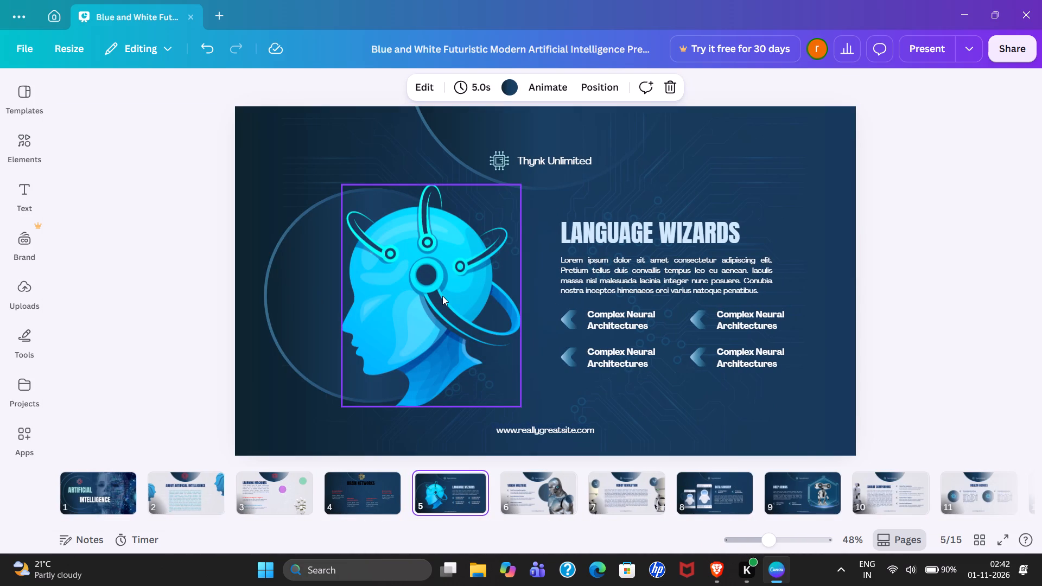
{"action": "left_click", "coordinate": [442, 296]}
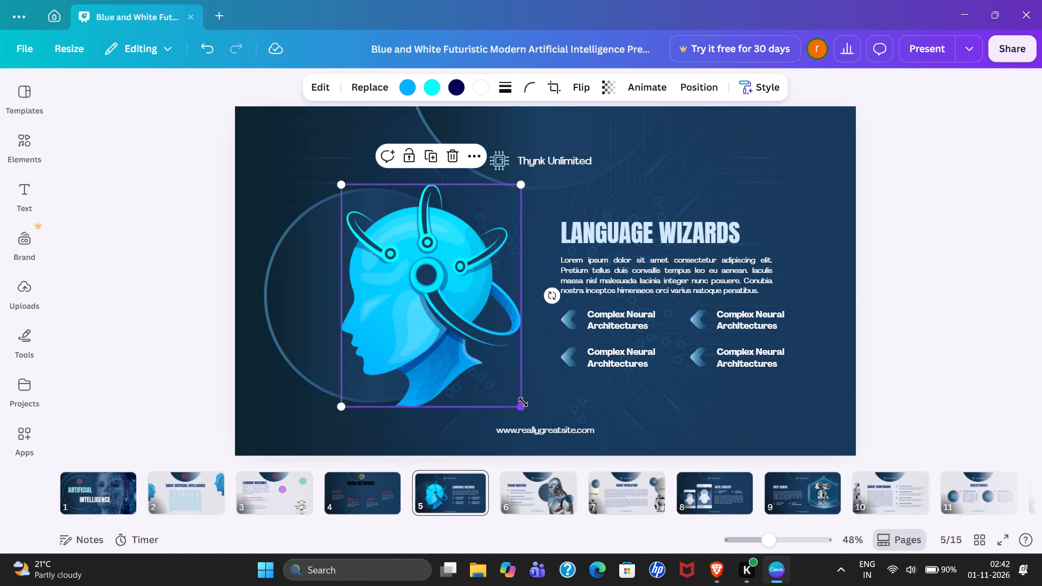
{"action": "left_click_drag", "start_coordinate": [523, 402], "coordinate": [449, 351]}
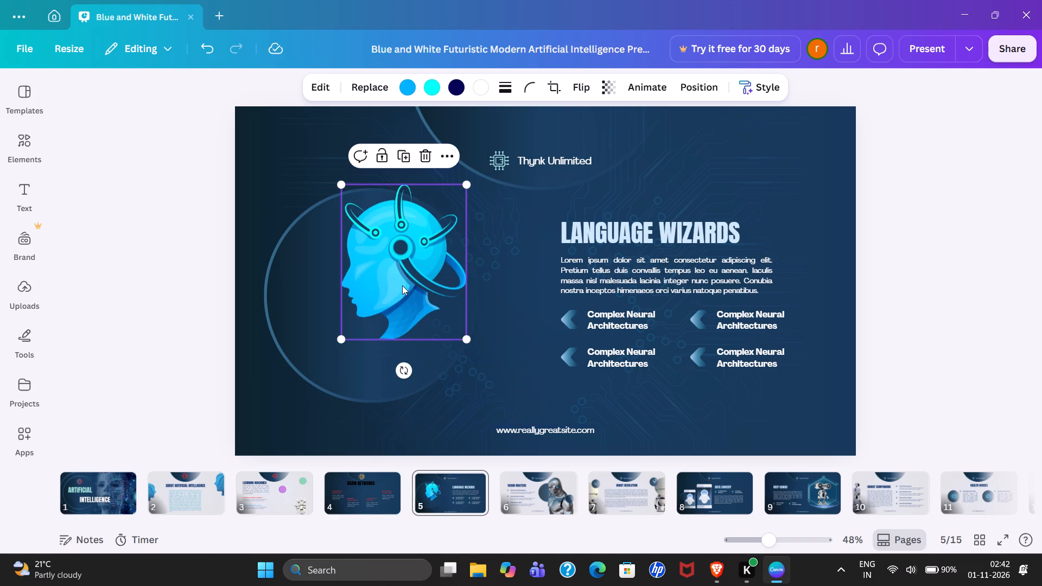
{"action": "left_click", "coordinate": [402, 285]}
{"action": "left_click_drag", "start_coordinate": [384, 297], "coordinate": [362, 344]}
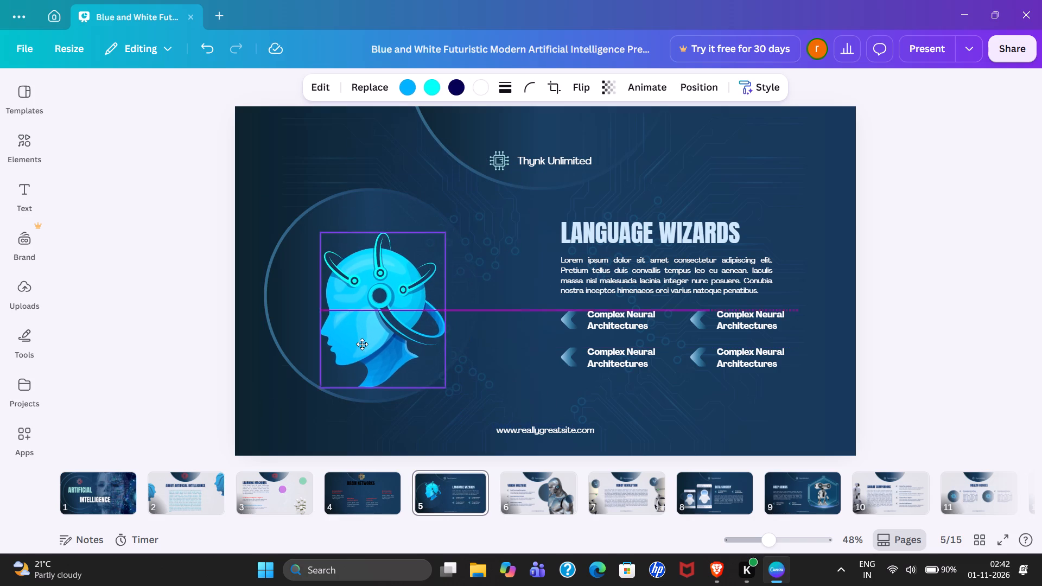
{"action": "left_click_drag", "start_coordinate": [362, 344], "coordinate": [370, 354]}
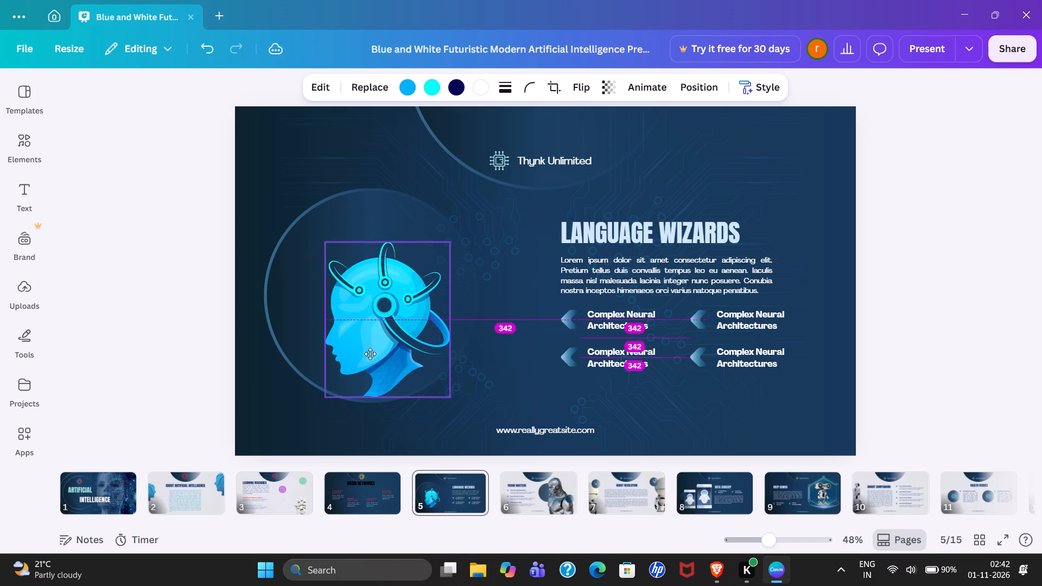
{"action": "left_click_drag", "start_coordinate": [370, 354], "coordinate": [355, 330]}
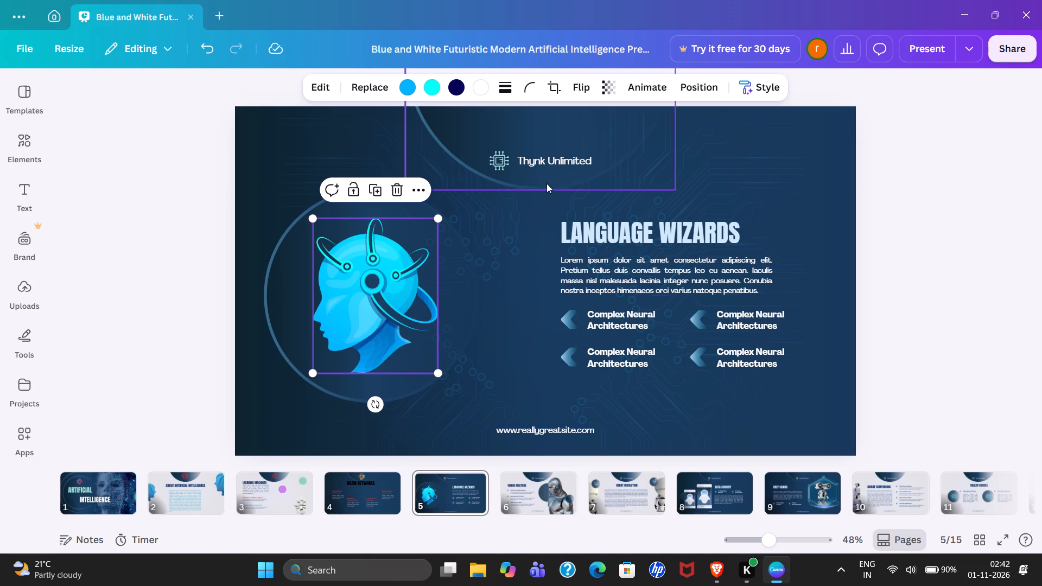
Delete the Thynk Unlimited text from slide 5.
{"action": "left_click", "coordinate": [543, 154]}
{"action": "left_click", "coordinate": [542, 155]}
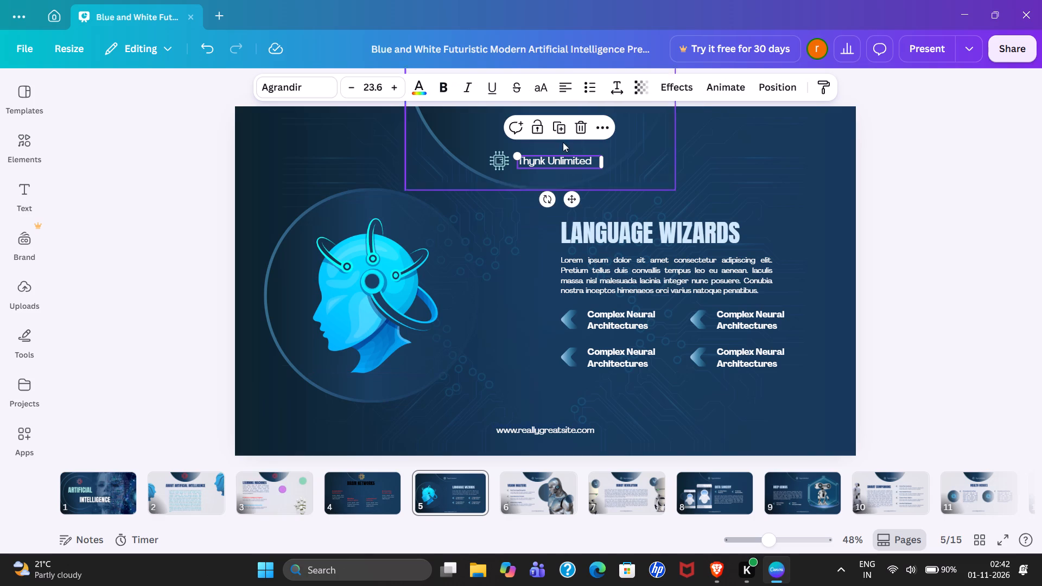
{"action": "left_click", "coordinate": [583, 125]}
Enlarge the chip icon to nearly three times its size and centre it at the top of the slide.
{"action": "left_click_drag", "start_coordinate": [506, 161], "coordinate": [541, 133]}
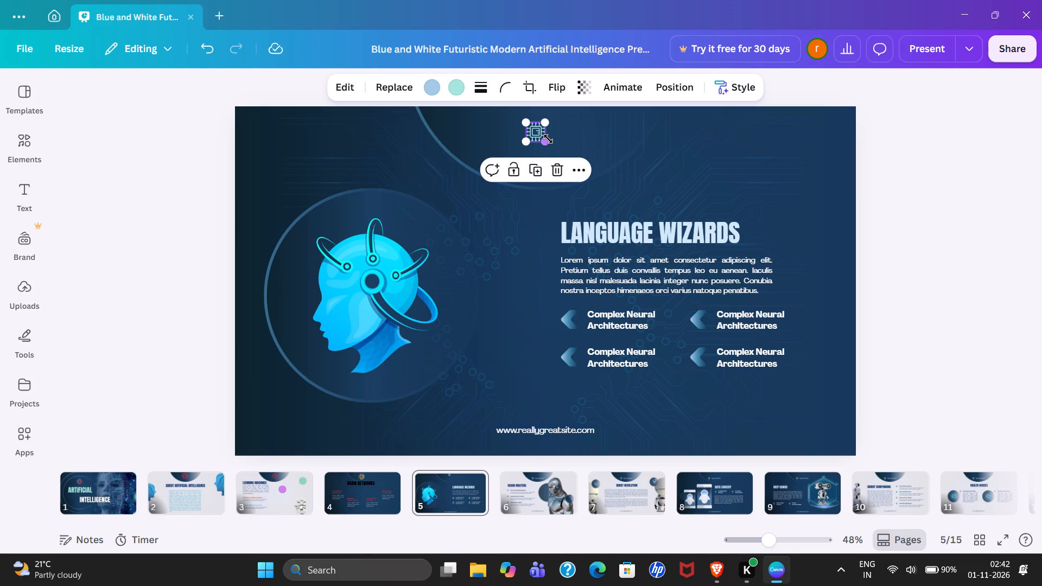
{"action": "left_click_drag", "start_coordinate": [548, 139], "coordinate": [588, 164]}
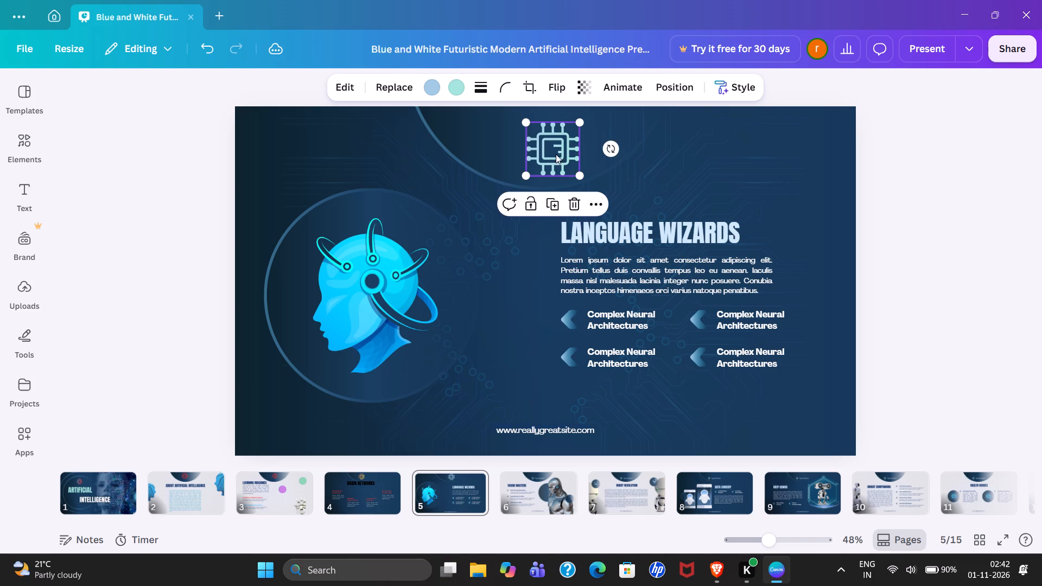
{"action": "left_click_drag", "start_coordinate": [553, 152], "coordinate": [547, 142]}
{"action": "left_click", "coordinate": [574, 164]}
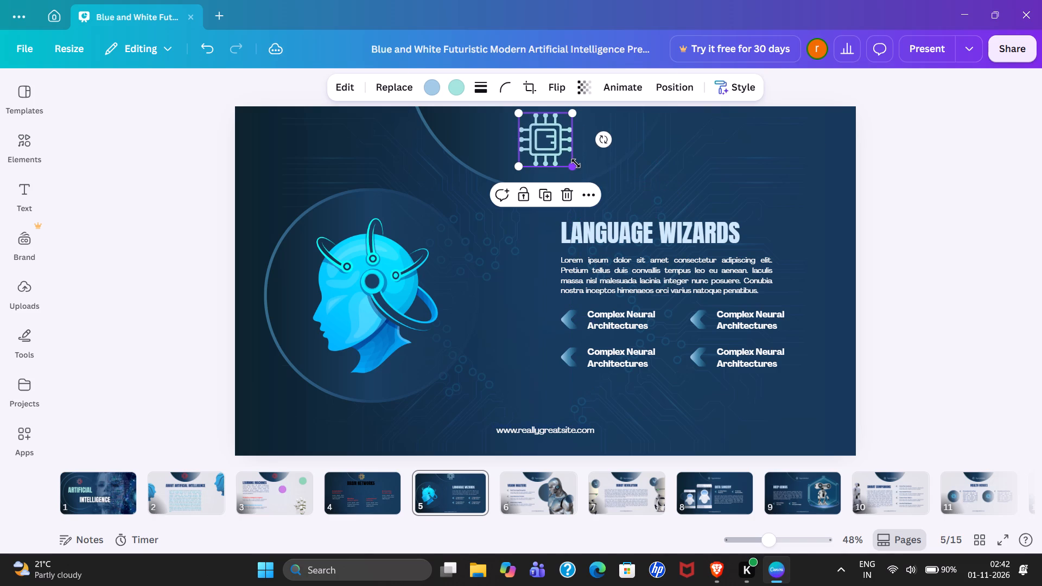
Recolour both colours of the chip icon to red.
{"action": "left_click", "coordinate": [435, 91]}
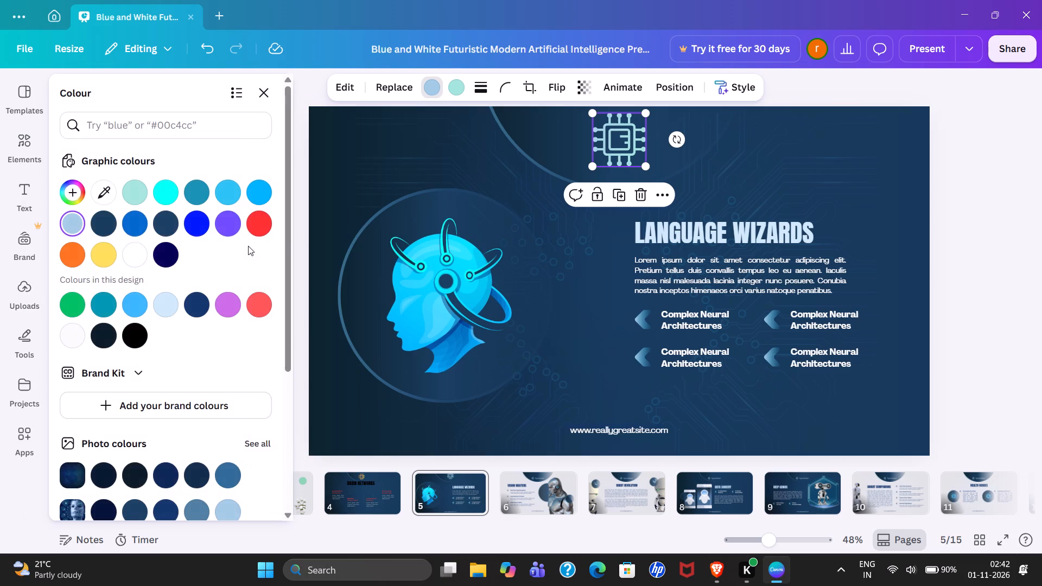
{"action": "left_click", "coordinate": [252, 224]}
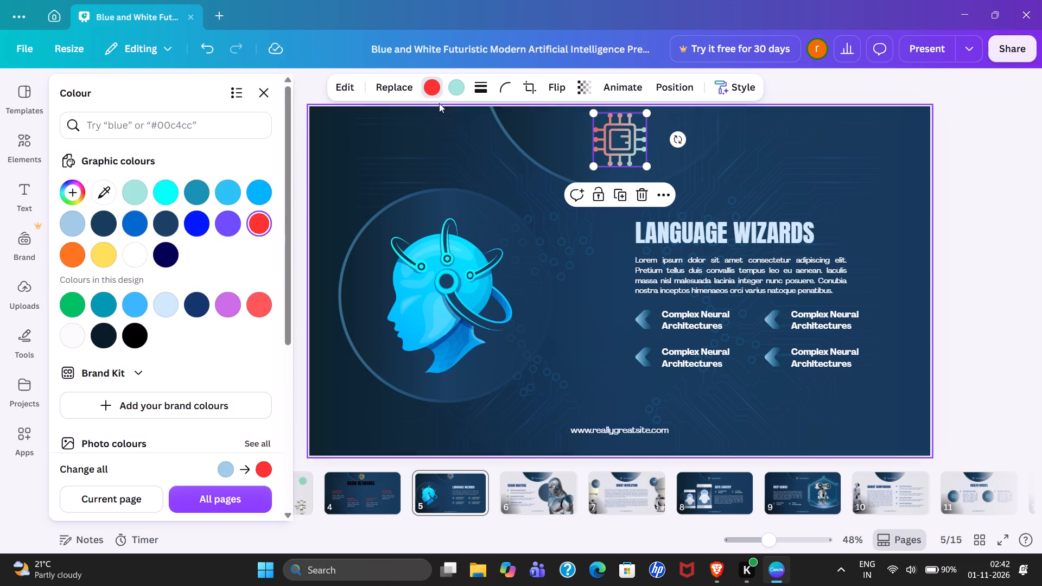
{"action": "left_click", "coordinate": [456, 90]}
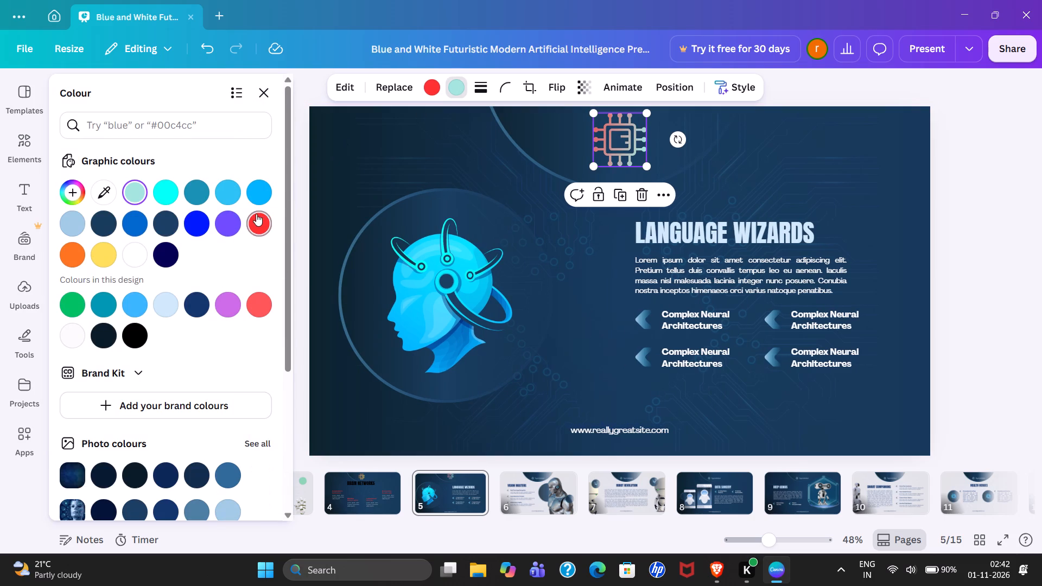
{"action": "left_click", "coordinate": [258, 219]}
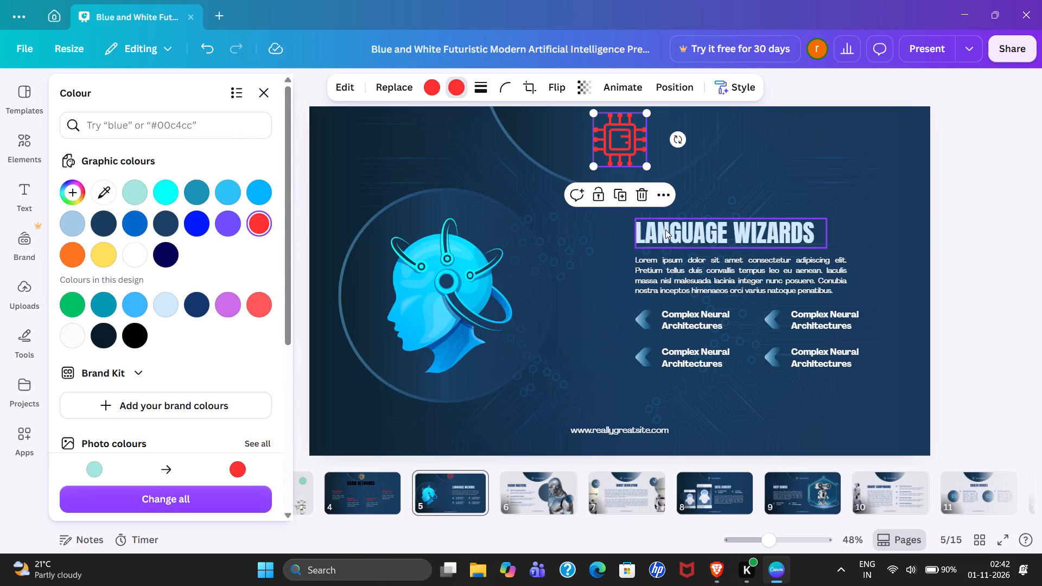
Move the LANGUAGE WIZARDS heading up and slightly left beneath the chip icon, and enlarge it to font size 61.5.
{"action": "left_click", "coordinate": [665, 230]}
{"action": "left_click_drag", "start_coordinate": [665, 230], "coordinate": [650, 207]}
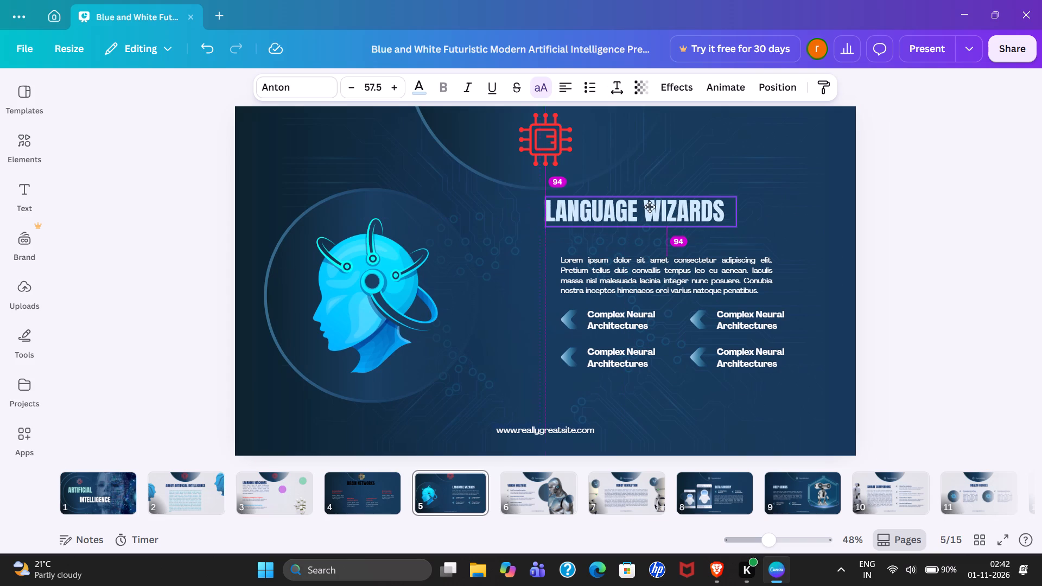
{"action": "left_click_drag", "start_coordinate": [650, 207], "coordinate": [652, 206]}
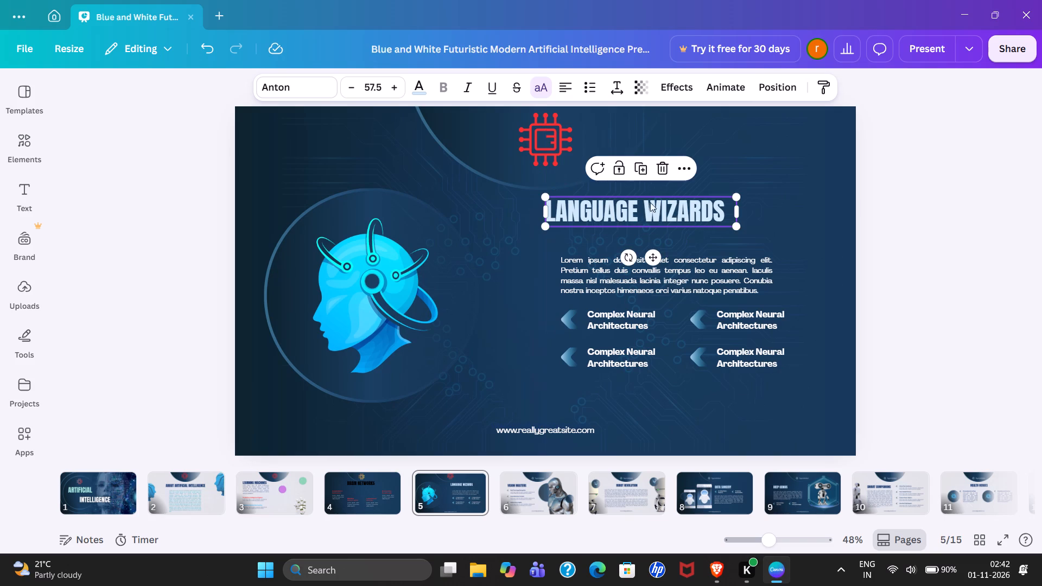
{"action": "left_click", "coordinate": [399, 86]}
{"action": "triple_click", "coordinate": [399, 86]}
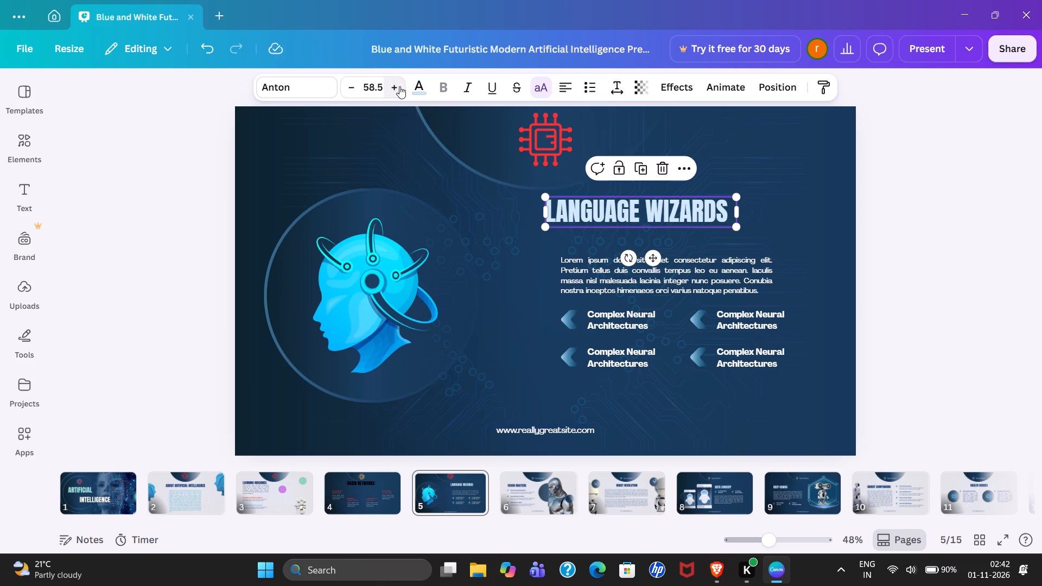
Colour the LANGUAGE WIZARDS heading black and widen its text box so it fits on one line.
{"action": "left_click", "coordinate": [423, 86]}
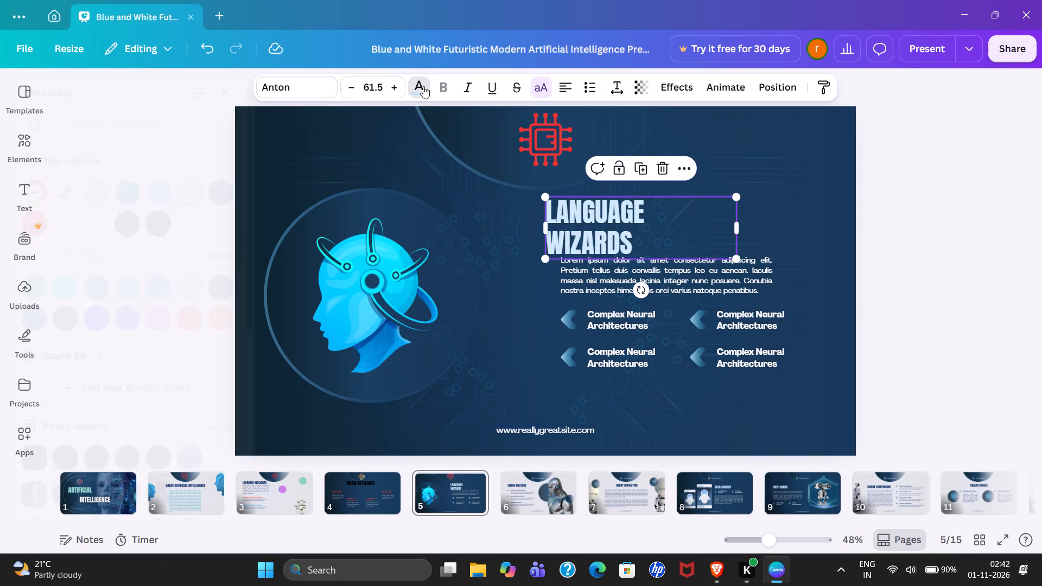
{"action": "left_click", "coordinate": [201, 260]}
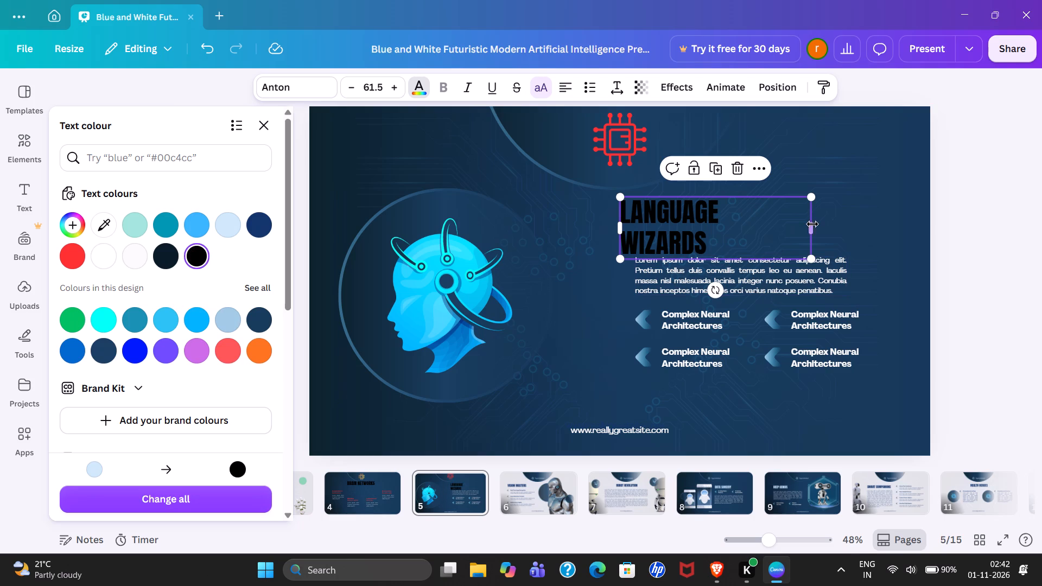
{"action": "left_click_drag", "start_coordinate": [812, 224], "coordinate": [841, 219]}
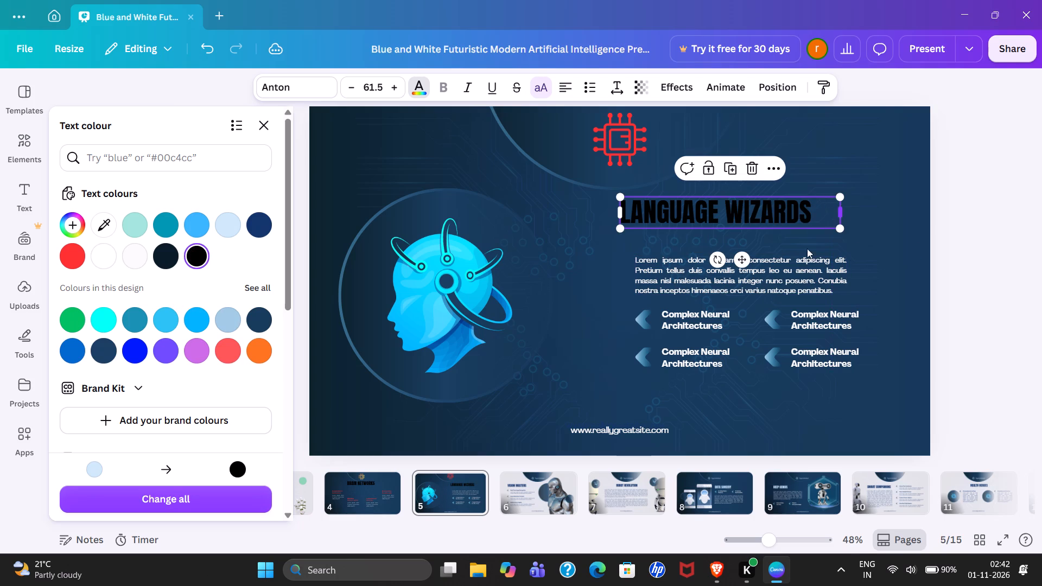
Move the body paragraph up just beneath the LANGUAGE WIZARDS heading, aligned with its left edge, and enlarge it to font size 20.
{"action": "left_click_drag", "start_coordinate": [784, 272], "coordinate": [768, 256]}
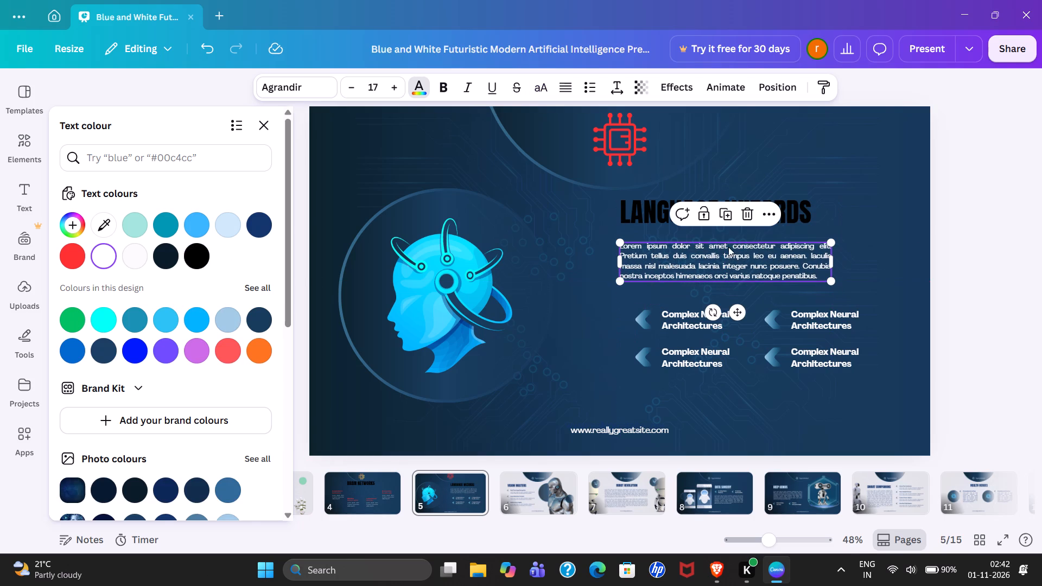
{"action": "left_click", "coordinate": [395, 86]}
{"action": "left_click", "coordinate": [395, 86]}
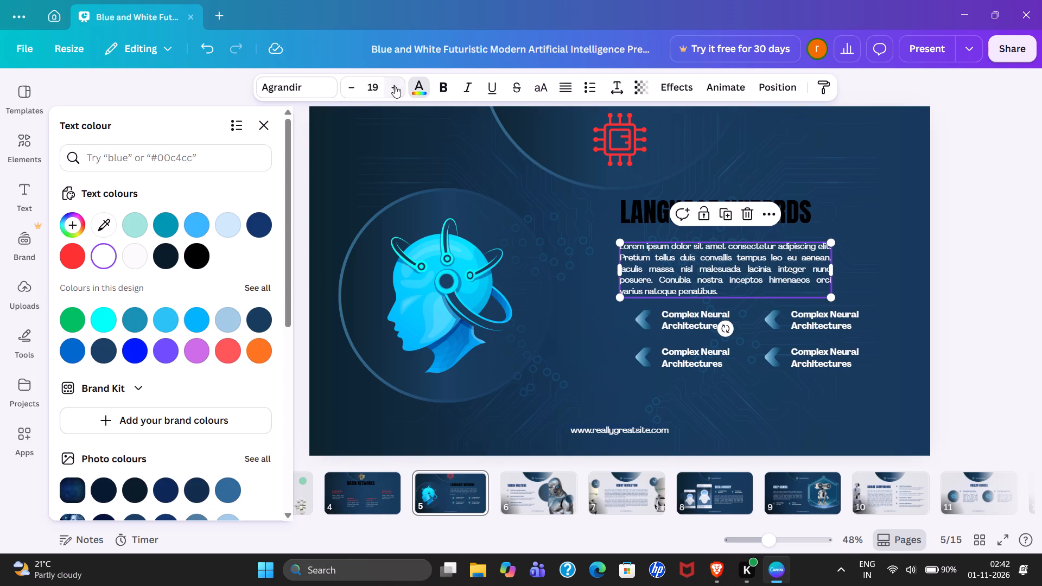
{"action": "left_click", "coordinate": [395, 86]}
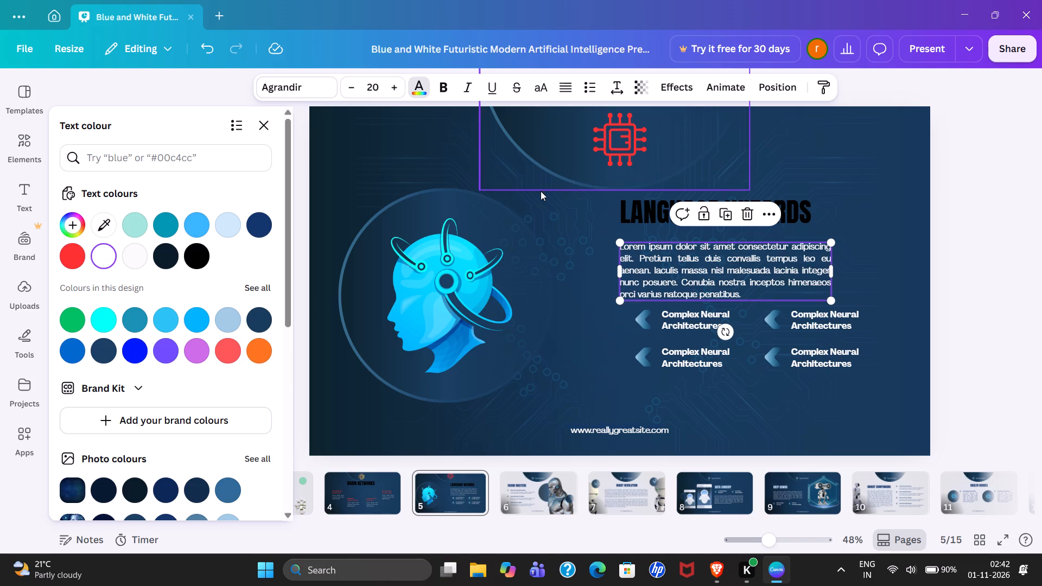
{"action": "left_click", "coordinate": [658, 271]}
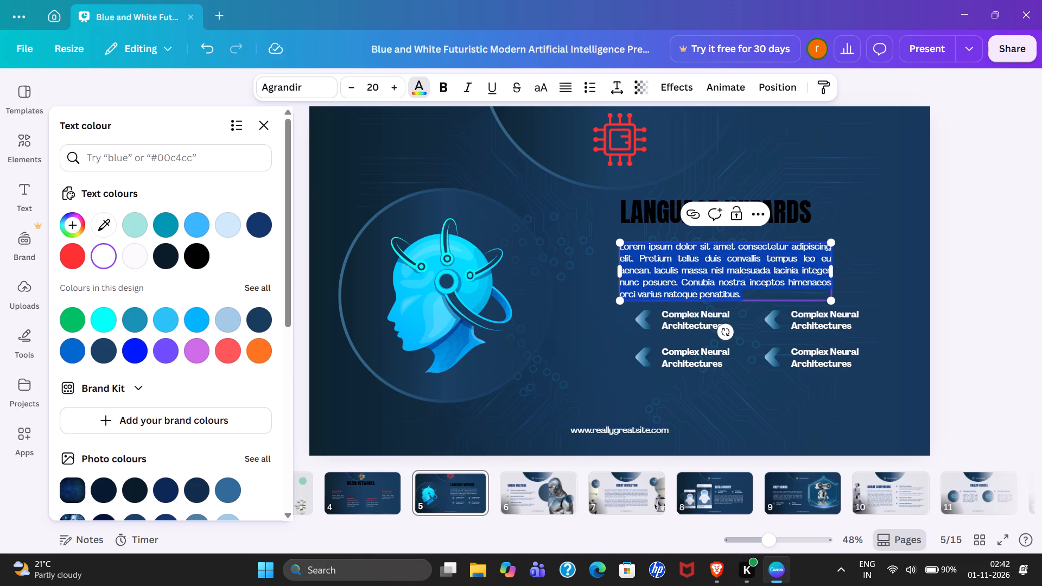
{"action": "left_click", "coordinate": [607, 342]}
{"action": "left_click_drag", "start_coordinate": [678, 268], "coordinate": [679, 266]}
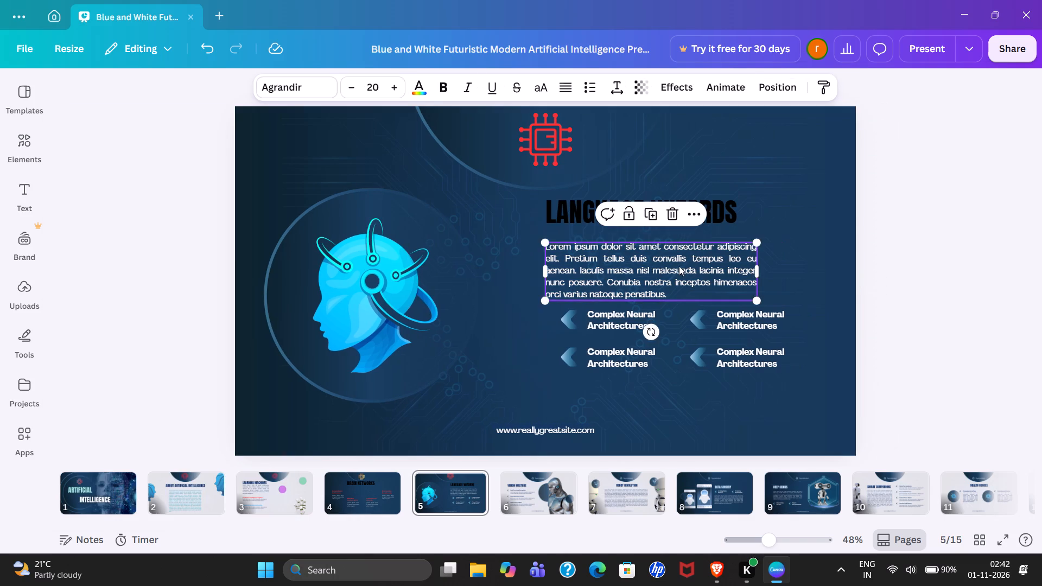
{"action": "left_click_drag", "start_coordinate": [679, 266], "coordinate": [680, 258]}
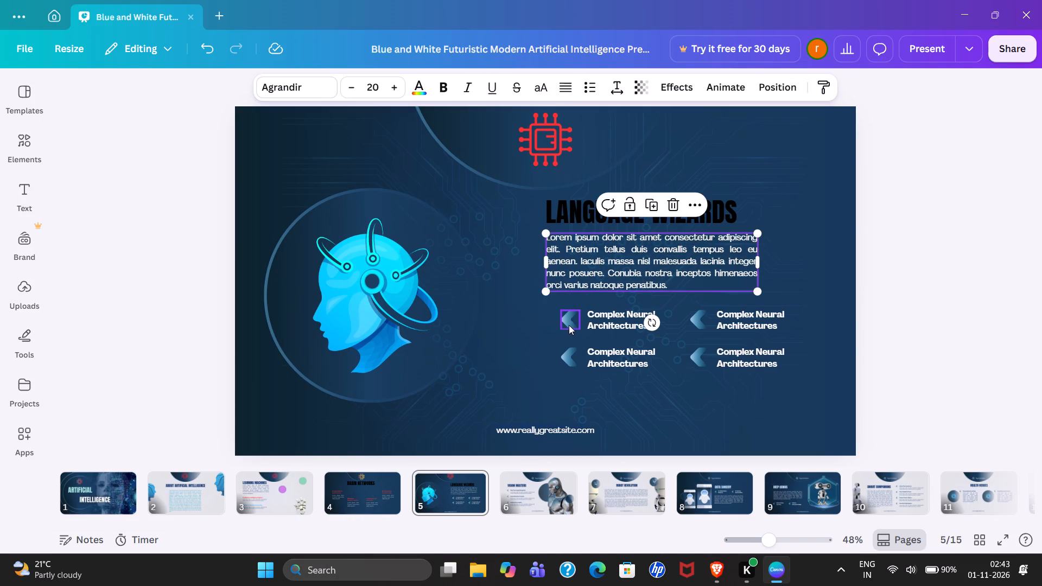
Delete the four blue arrow icons beside the Complex Neural Architectures labels.
{"action": "left_click", "coordinate": [568, 325]}
{"action": "left_click", "coordinate": [592, 281]}
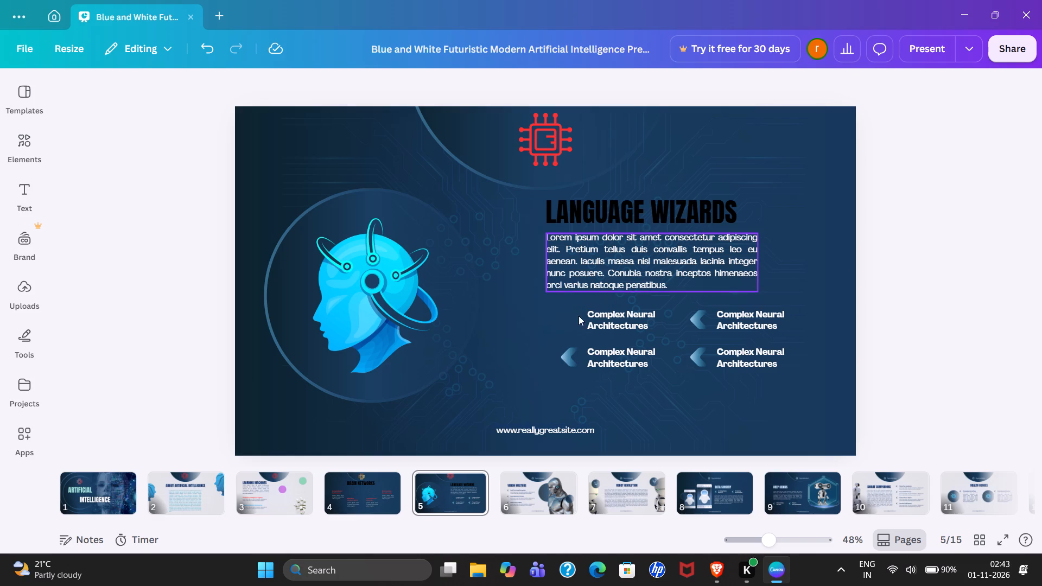
{"action": "left_click", "coordinate": [570, 354]}
{"action": "left_click", "coordinate": [596, 313]}
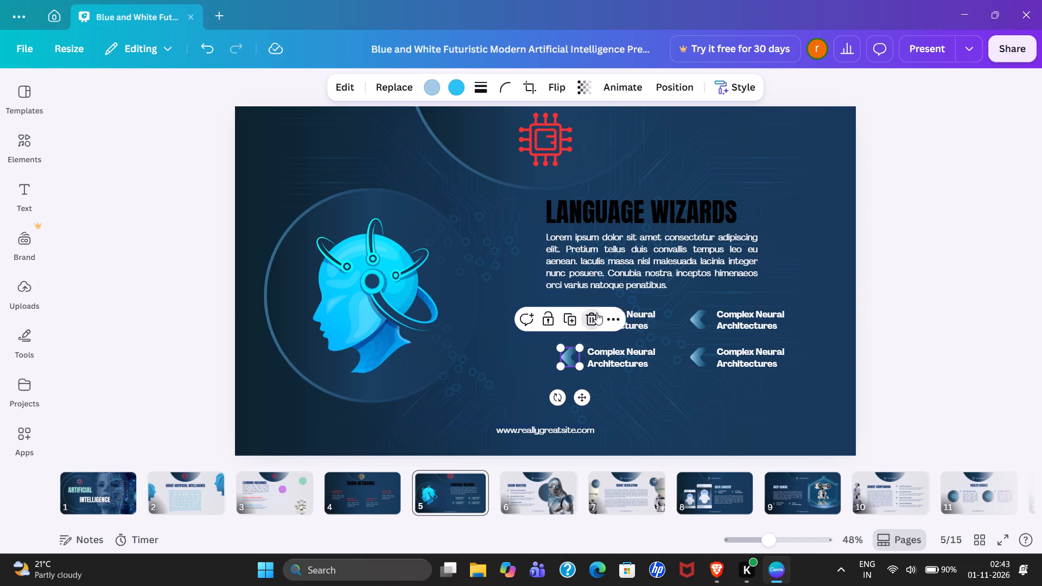
{"action": "left_click_drag", "start_coordinate": [692, 321], "coordinate": [712, 292]}
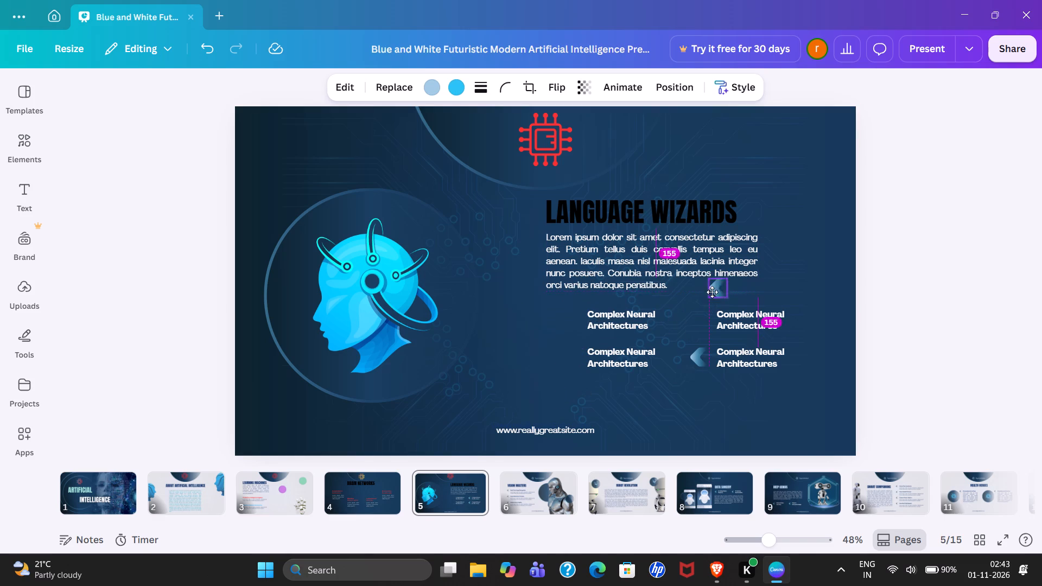
{"action": "left_click_drag", "start_coordinate": [712, 292], "coordinate": [687, 317]}
{"action": "left_click", "coordinate": [713, 282]}
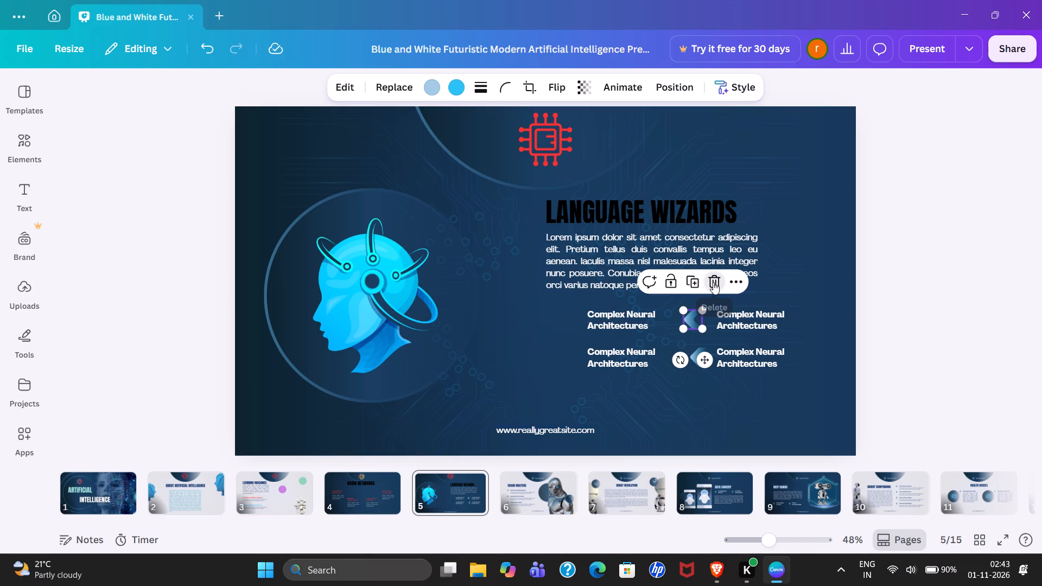
{"action": "left_click", "coordinate": [700, 353]}
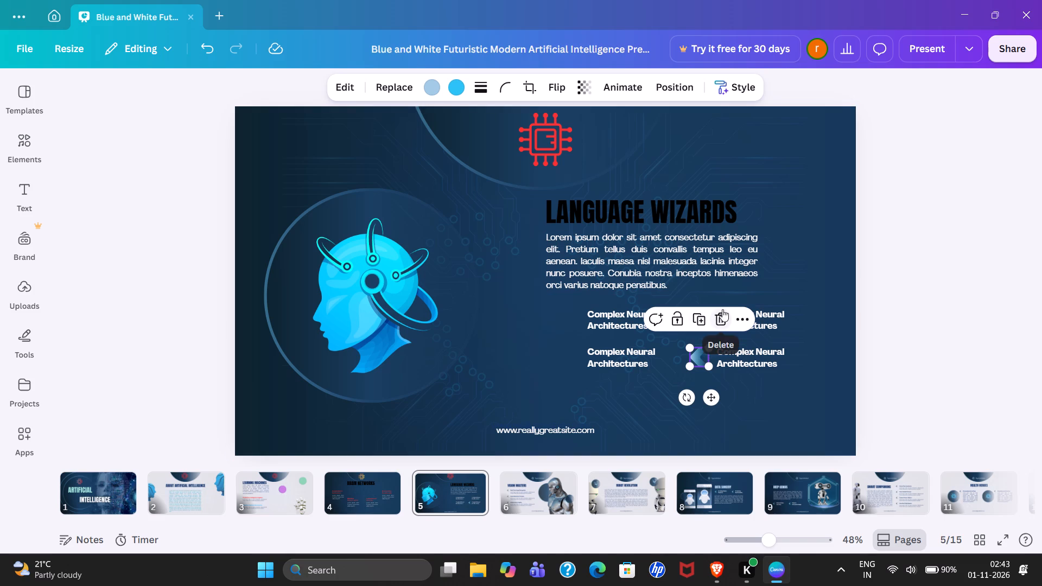
{"action": "left_click", "coordinate": [722, 309]}
Shift the upper two Complex Neural Architectures labels left so they line up with the paragraph's left and right edges.
{"action": "left_click_drag", "start_coordinate": [596, 322], "coordinate": [570, 323]}
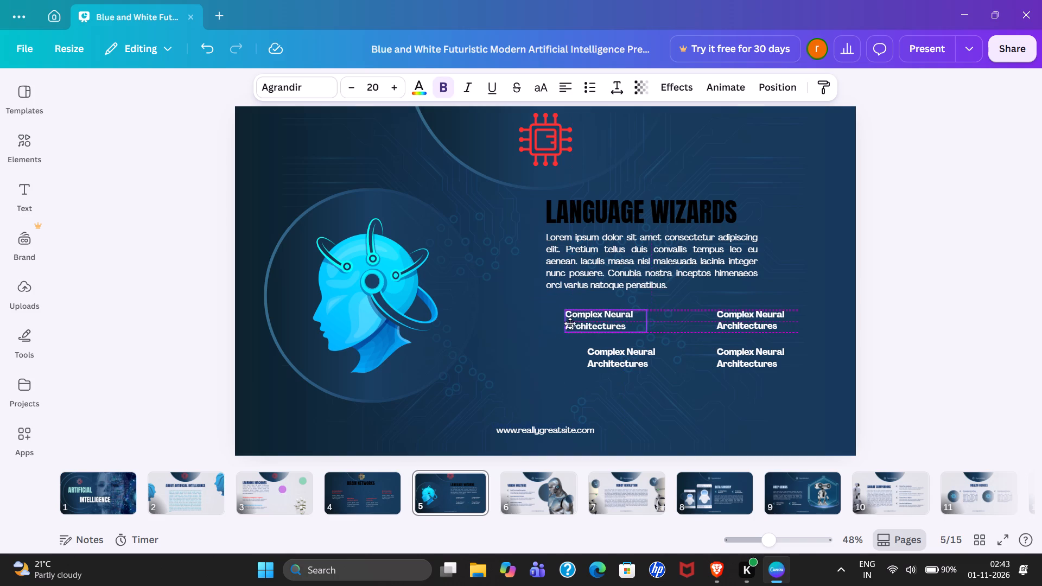
{"action": "left_click_drag", "start_coordinate": [570, 323], "coordinate": [555, 324]}
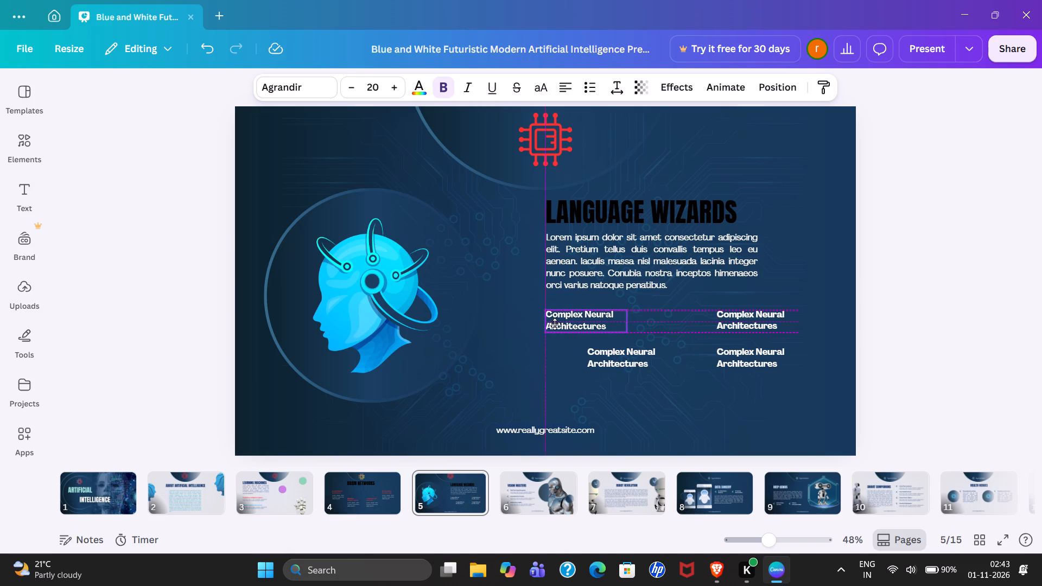
{"action": "left_click_drag", "start_coordinate": [555, 324], "coordinate": [557, 324]}
{"action": "left_click_drag", "start_coordinate": [738, 322], "coordinate": [722, 326]}
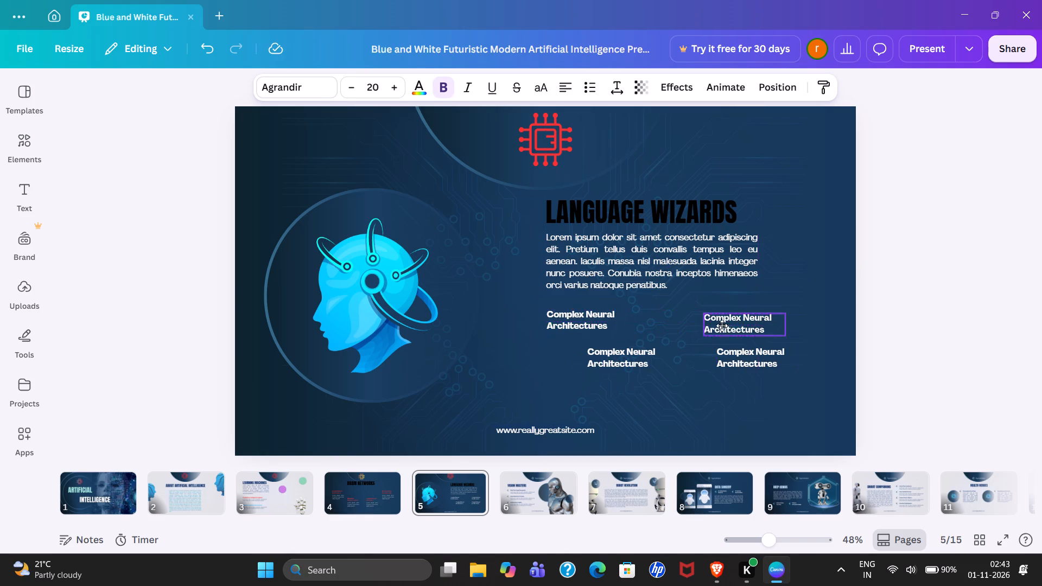
{"action": "left_click_drag", "start_coordinate": [722, 326], "coordinate": [700, 320]}
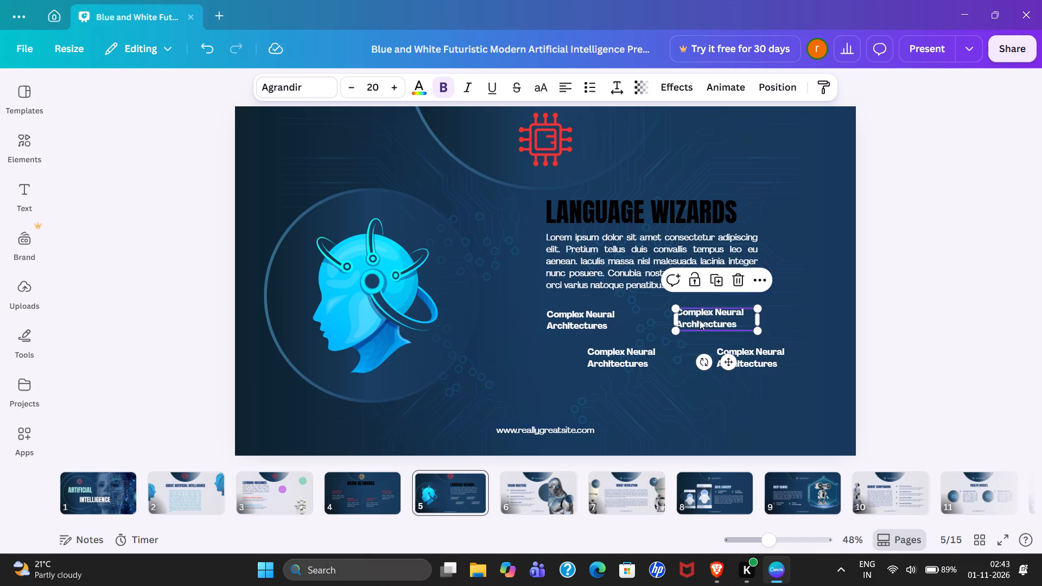
Move the lower two Complex Neural Architectures labels left and slightly down, aligning each beneath the upper label in its column.
{"action": "left_click_drag", "start_coordinate": [636, 360], "coordinate": [594, 368]}
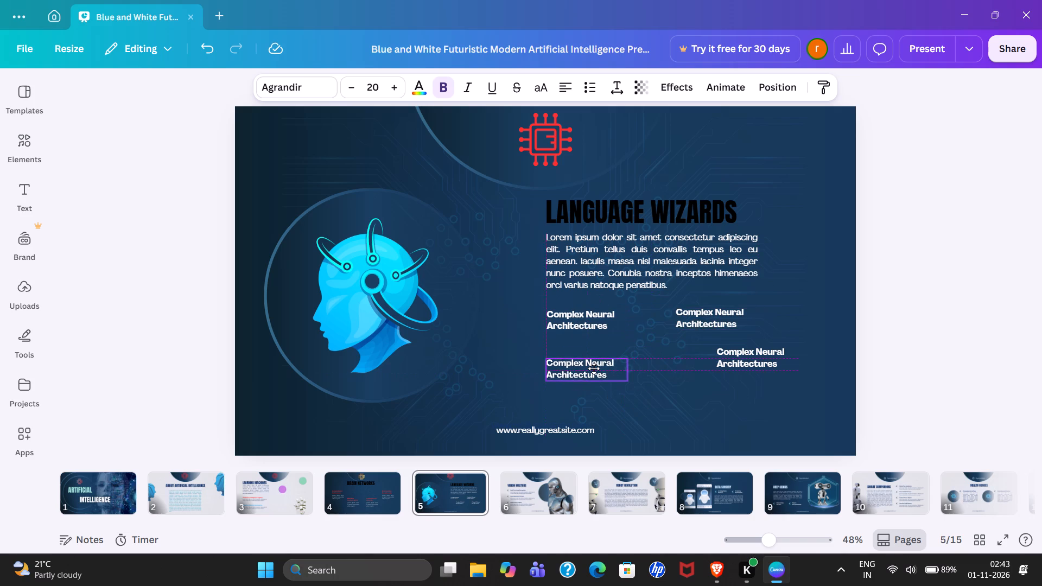
{"action": "left_click_drag", "start_coordinate": [594, 368], "coordinate": [596, 368]}
{"action": "left_click_drag", "start_coordinate": [746, 360], "coordinate": [718, 375]}
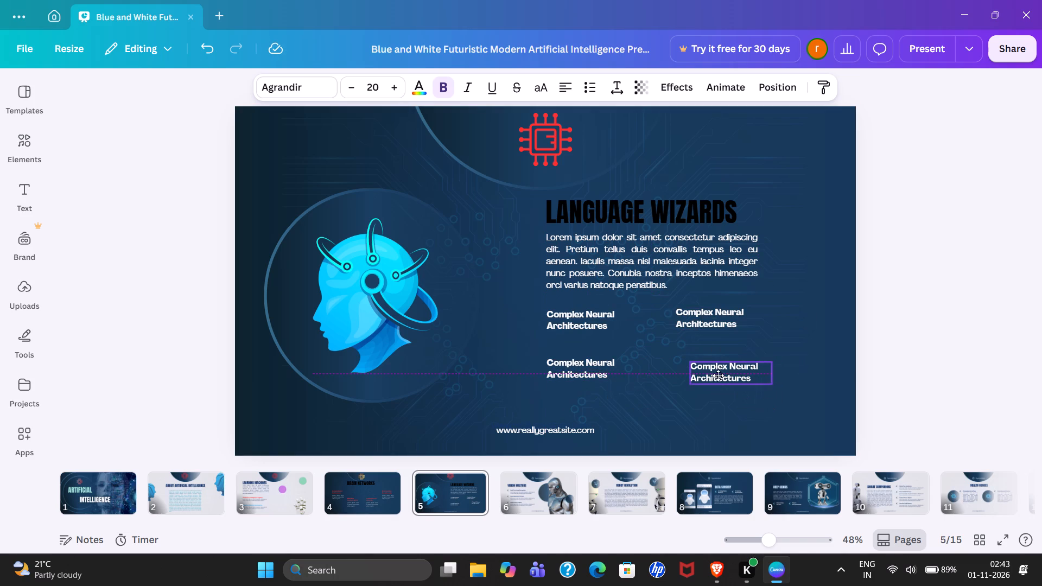
{"action": "left_click_drag", "start_coordinate": [718, 375], "coordinate": [705, 379]}
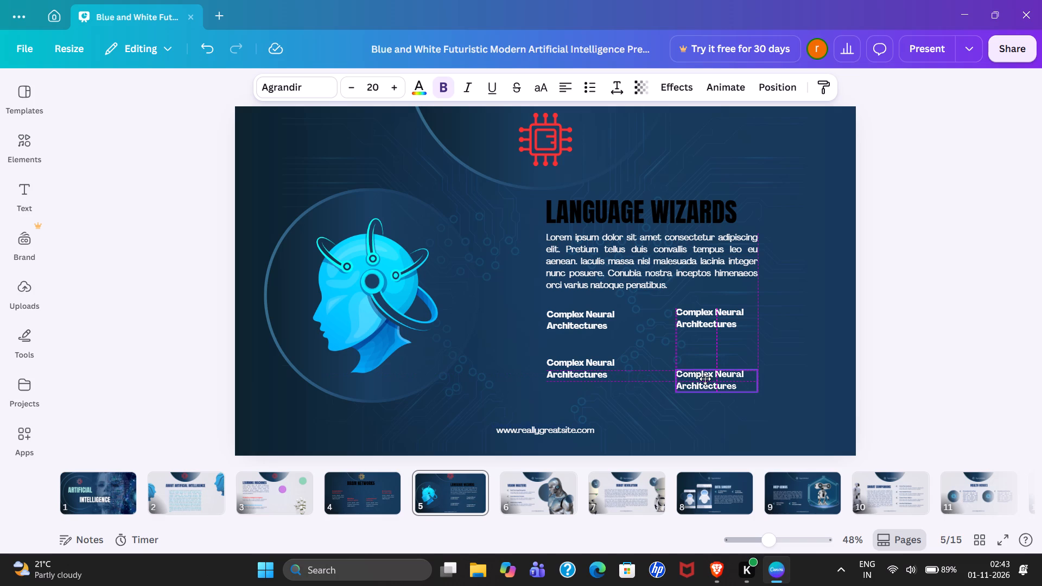
{"action": "left_click_drag", "start_coordinate": [705, 379], "coordinate": [704, 375]}
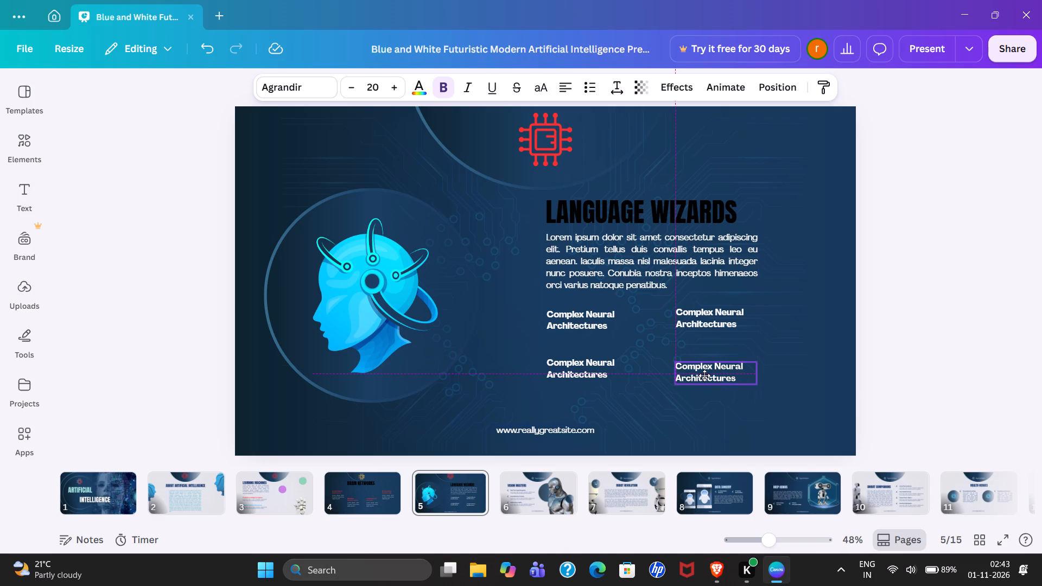
{"action": "left_click_drag", "start_coordinate": [704, 375], "coordinate": [704, 374]}
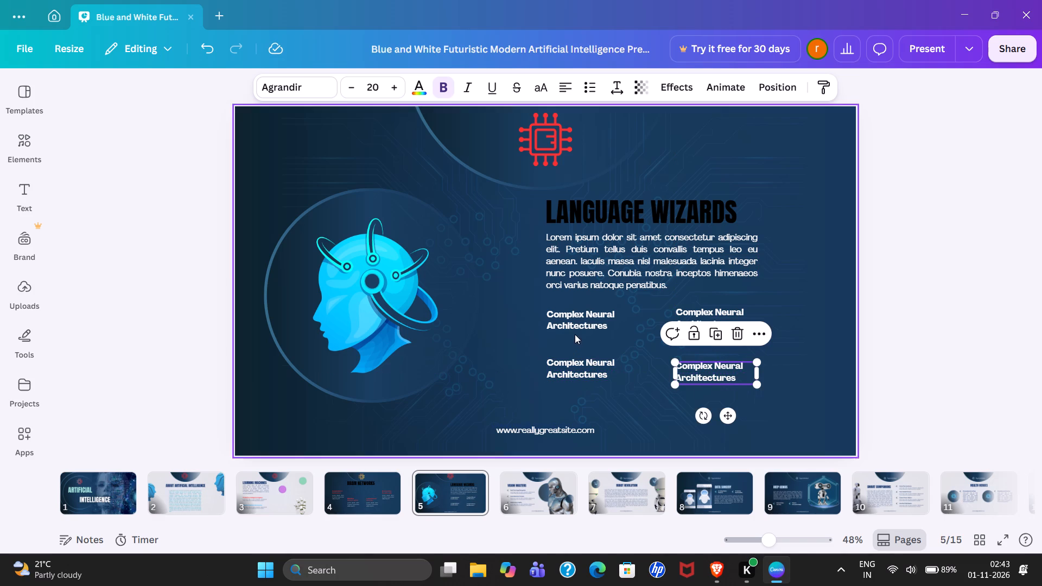
Recolour all four Complex Neural Architectures labels on the LANGUAGE WIZARDS slide orange (#ff751f).
{"action": "left_click", "coordinate": [575, 332]}
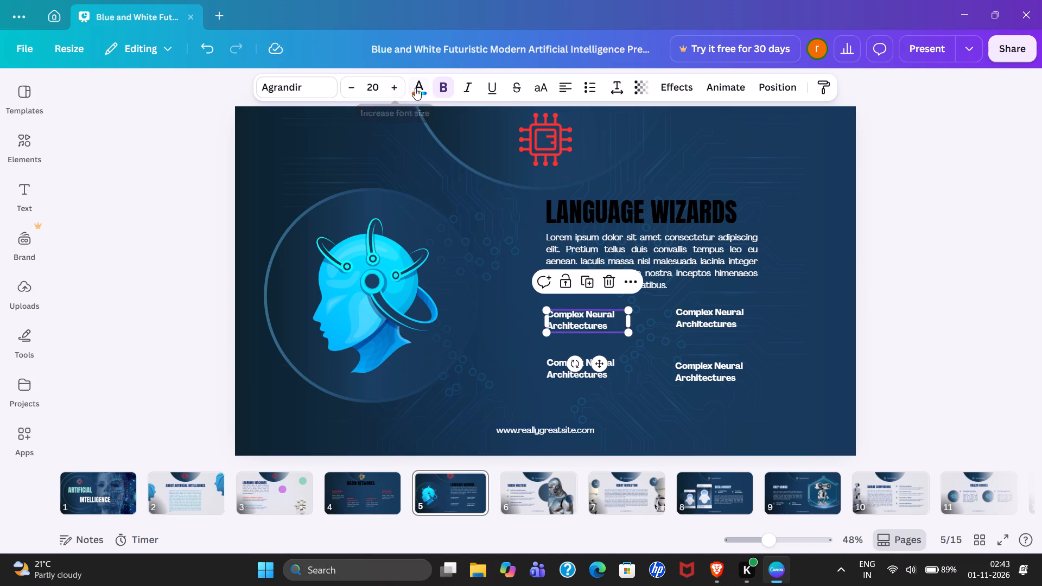
{"action": "left_click", "coordinate": [420, 87]}
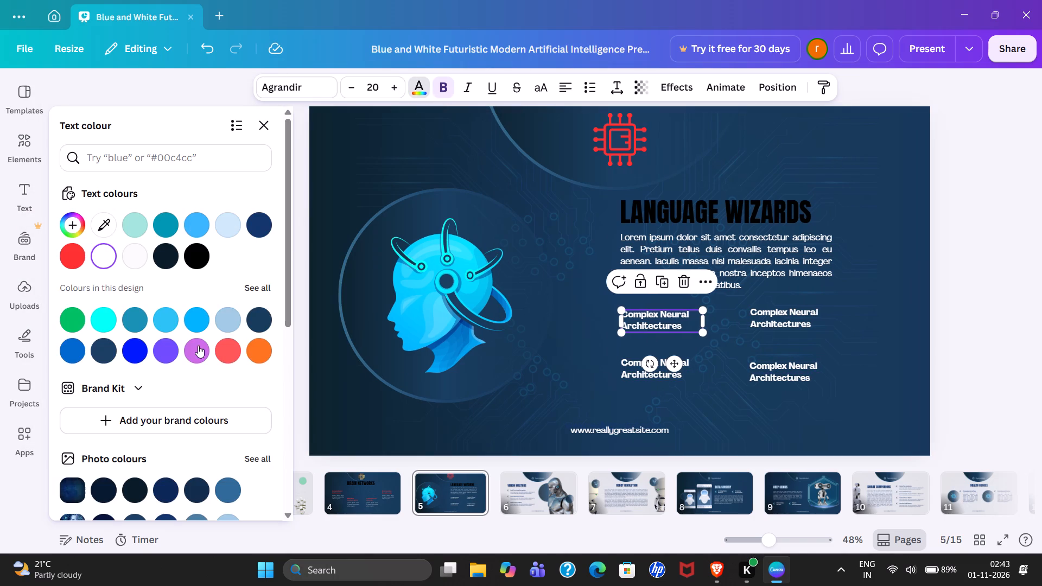
{"action": "left_click", "coordinate": [260, 353]}
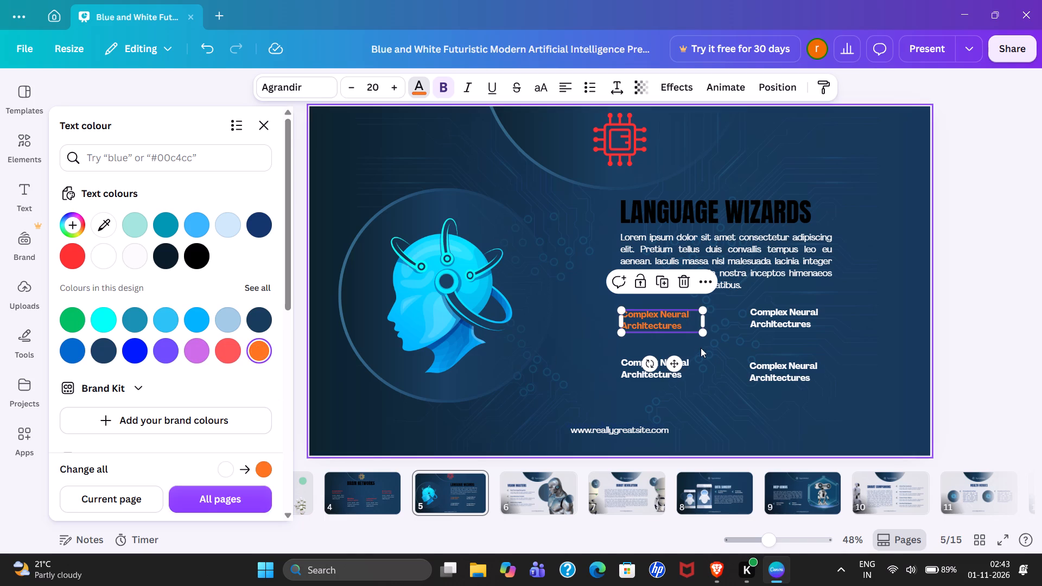
{"action": "left_click", "coordinate": [764, 322]}
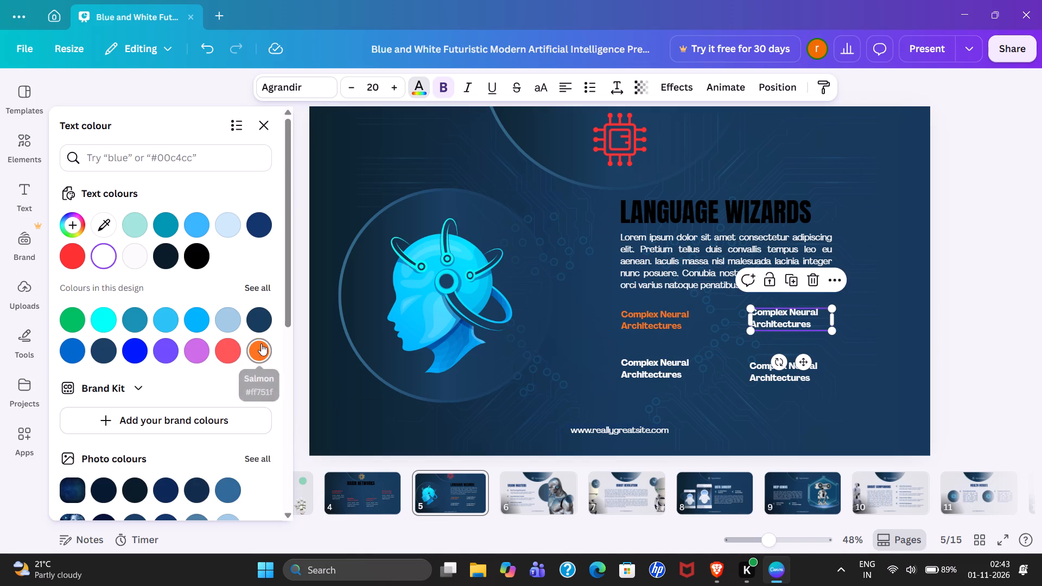
{"action": "left_click", "coordinate": [260, 345]}
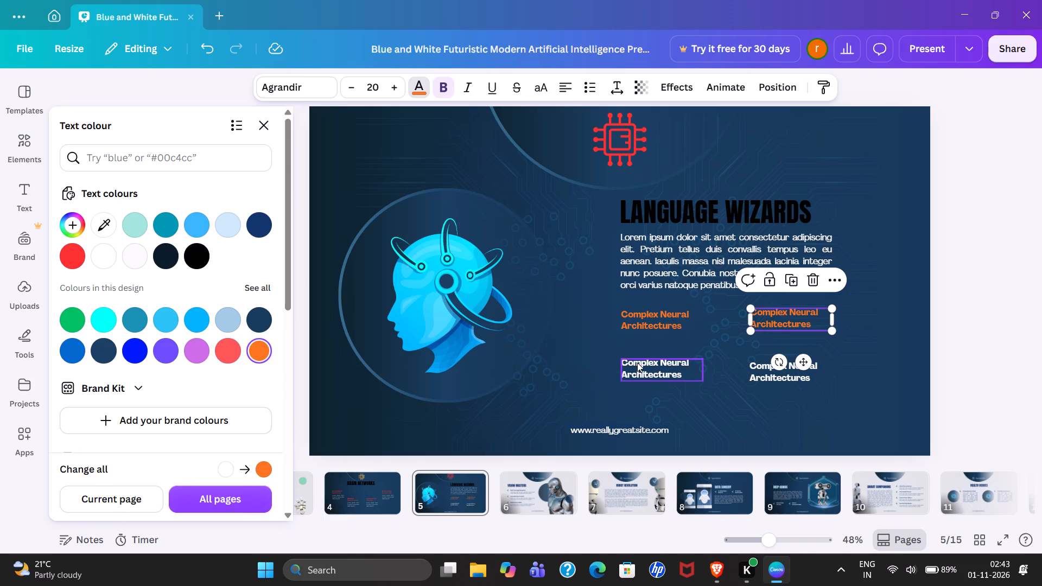
{"action": "left_click", "coordinate": [637, 362]}
{"action": "left_click", "coordinate": [252, 349]}
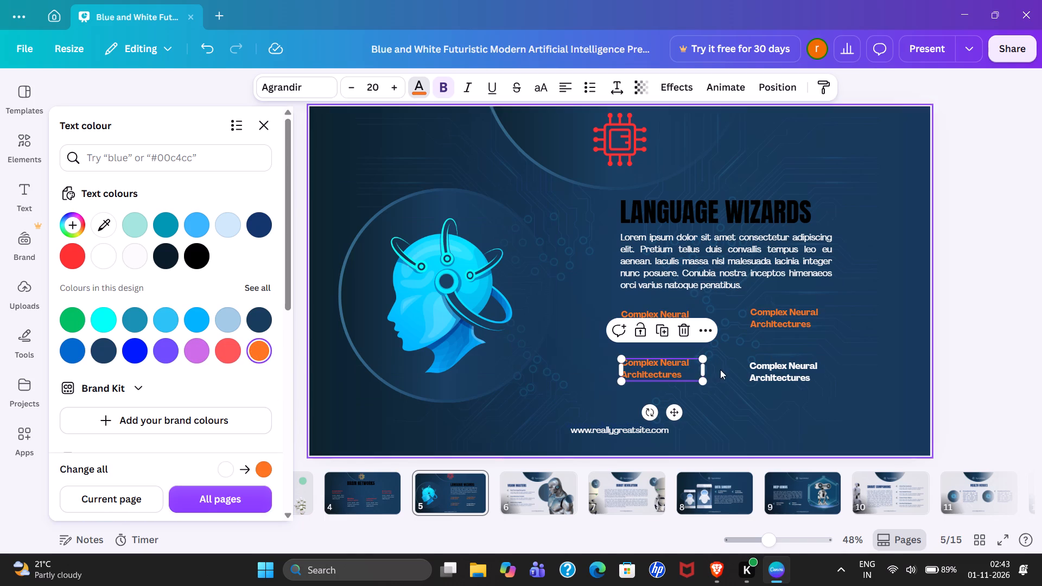
{"action": "left_click", "coordinate": [781, 376]}
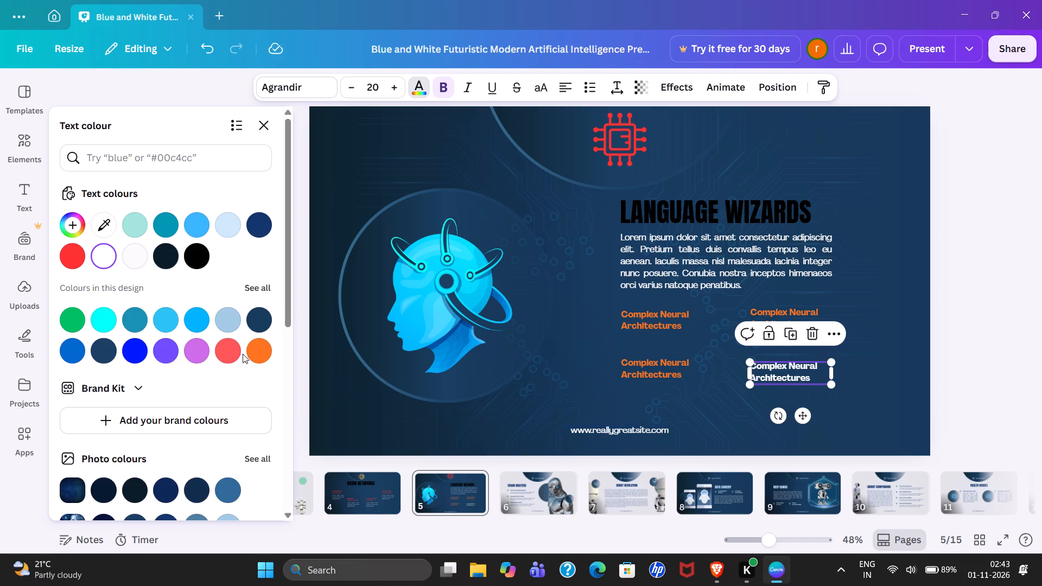
{"action": "left_click", "coordinate": [259, 351]}
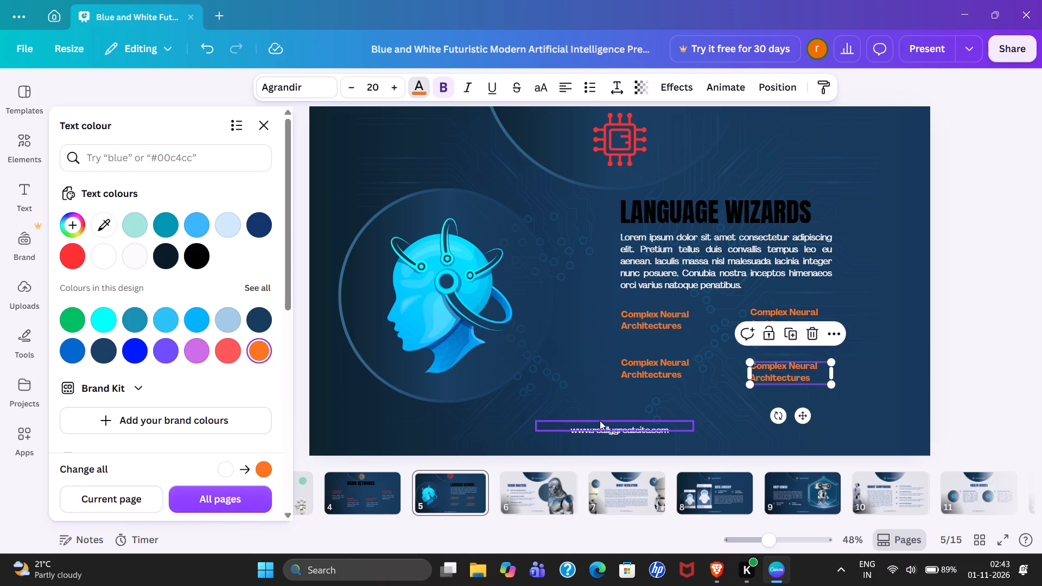
{"action": "left_click", "coordinate": [600, 424]}
{"action": "left_click", "coordinate": [635, 394]}
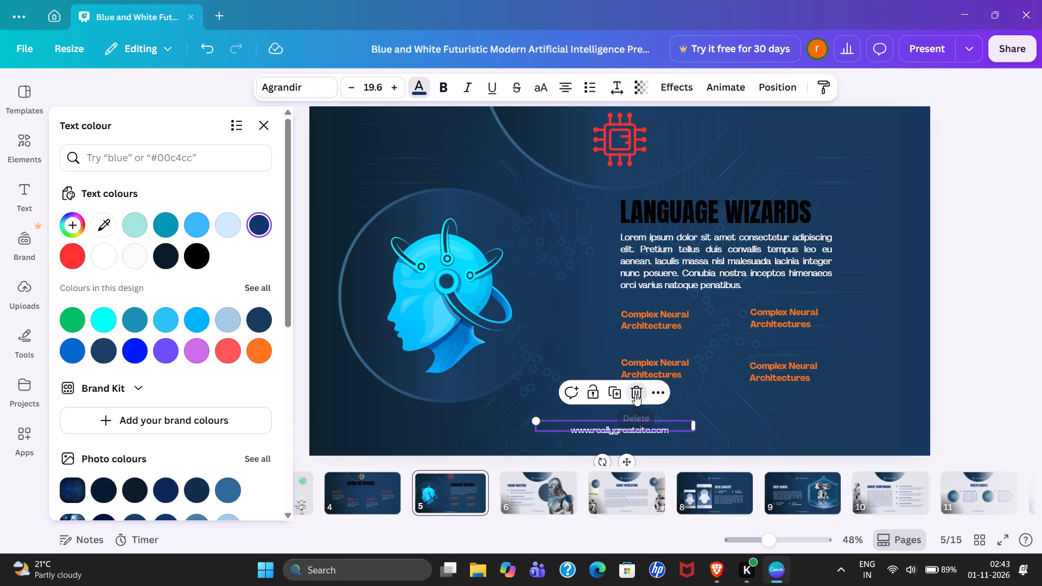
On slide 6, VISION MASTERS, shrink the robot figure and place it lower, between the large and small circles.
{"action": "left_click", "coordinate": [524, 500]}
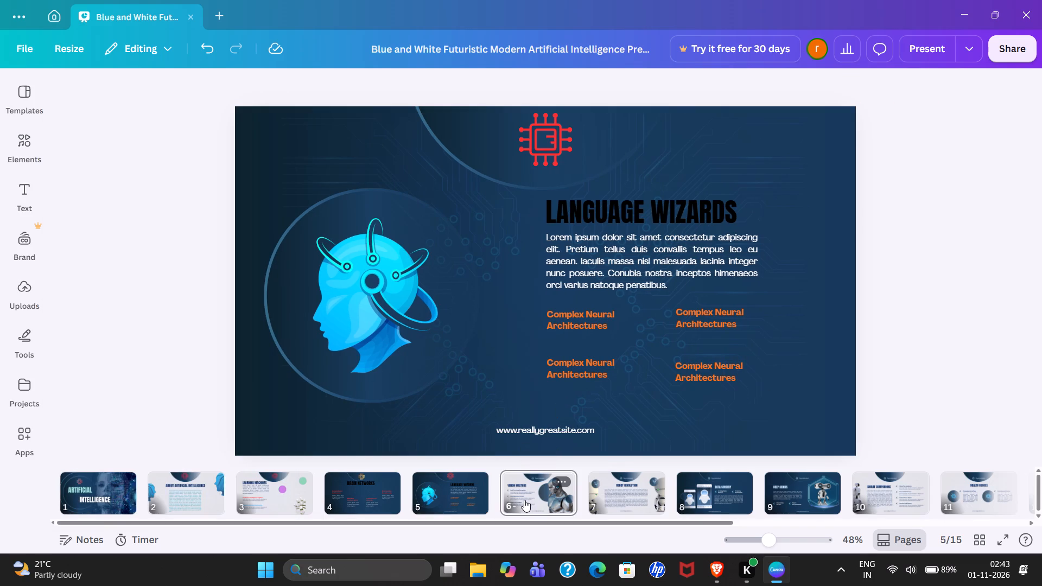
{"action": "left_click_drag", "start_coordinate": [716, 254], "coordinate": [734, 209]}
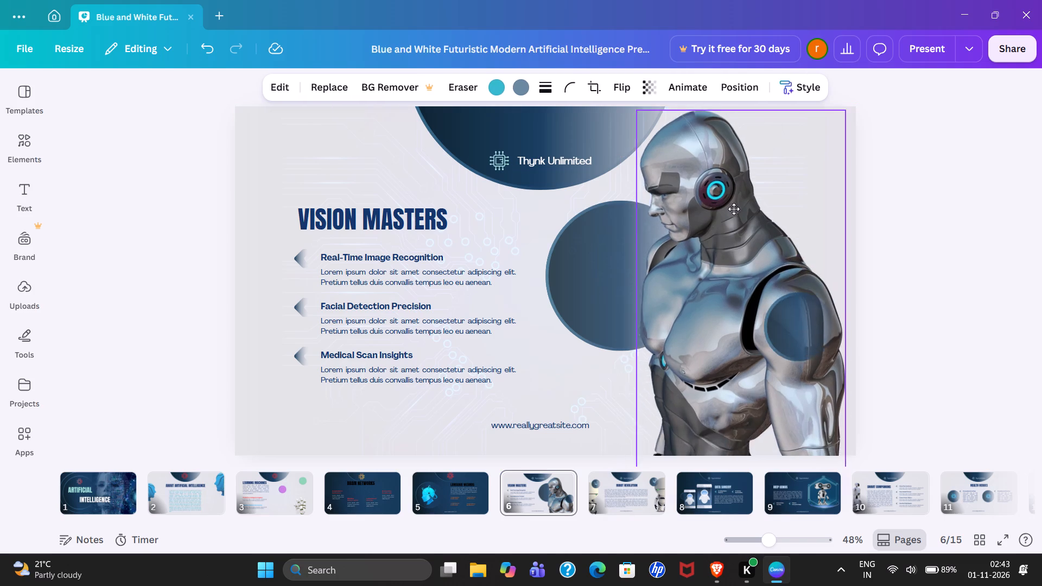
{"action": "left_click_drag", "start_coordinate": [734, 209], "coordinate": [715, 299]}
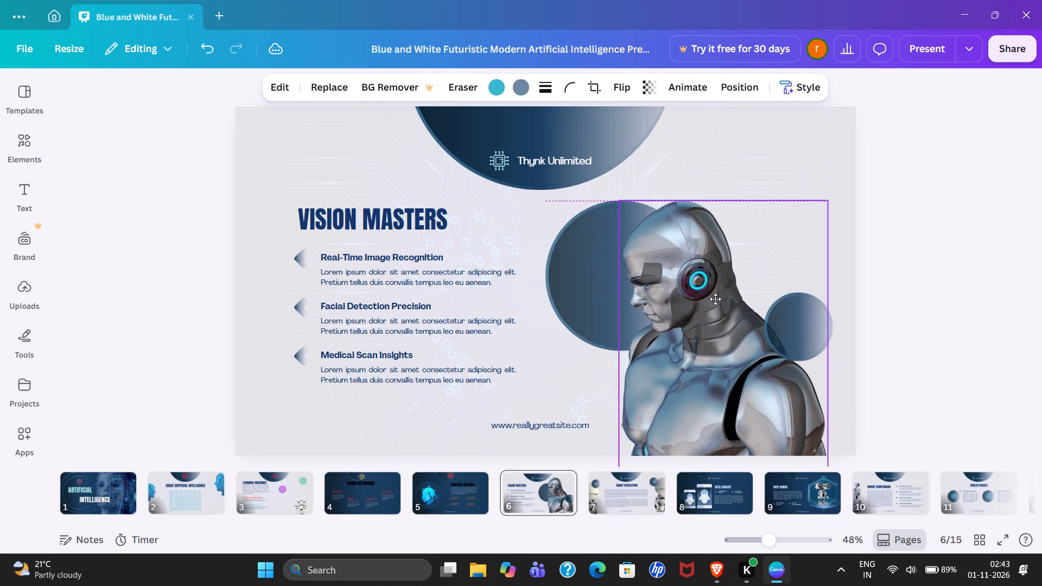
{"action": "left_click_drag", "start_coordinate": [715, 299], "coordinate": [715, 286]}
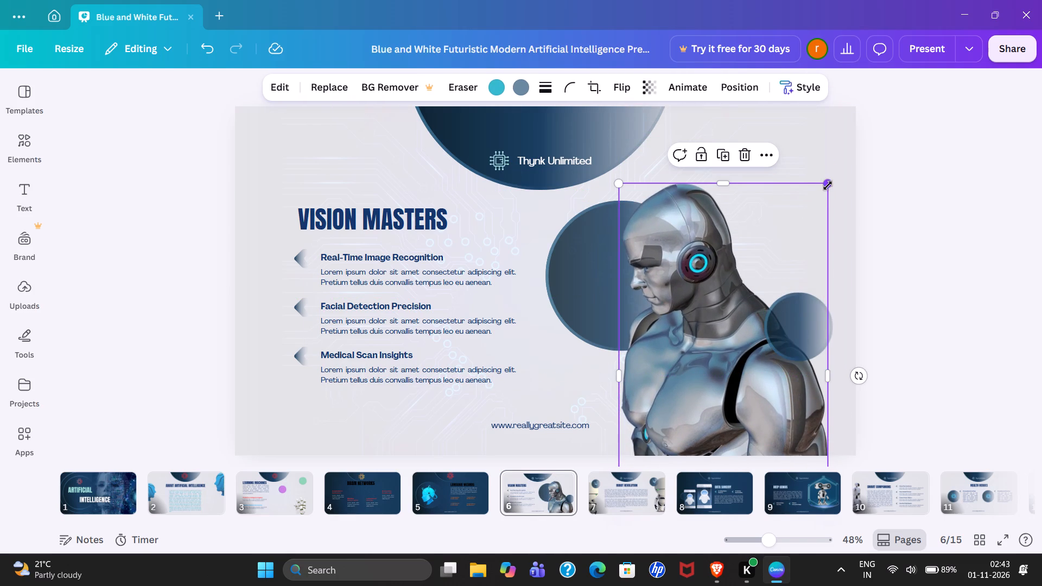
{"action": "left_click_drag", "start_coordinate": [828, 186], "coordinate": [763, 263]}
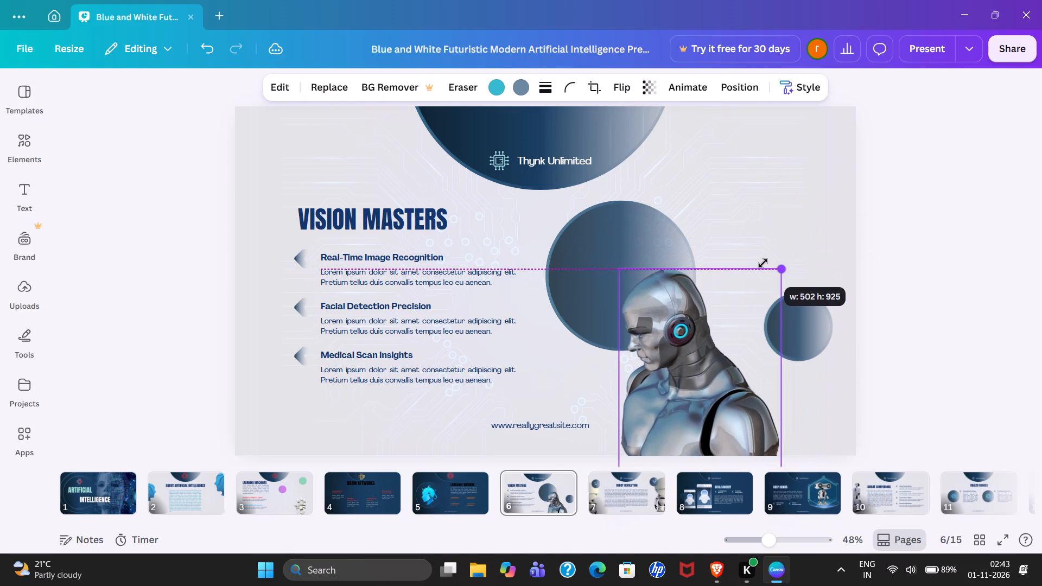
{"action": "left_click_drag", "start_coordinate": [763, 263], "coordinate": [763, 264]}
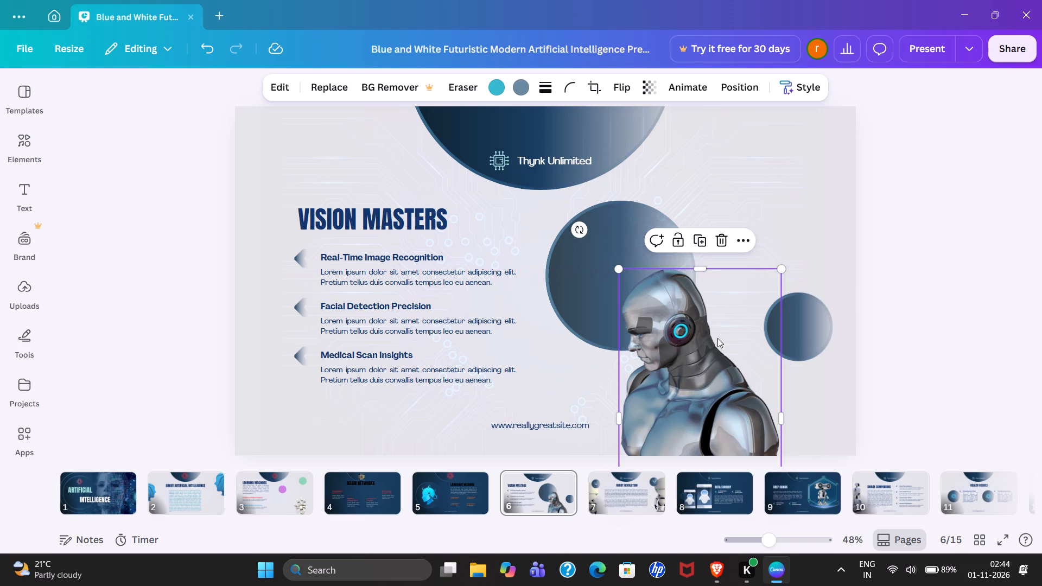
{"action": "left_click_drag", "start_coordinate": [716, 339], "coordinate": [721, 234]}
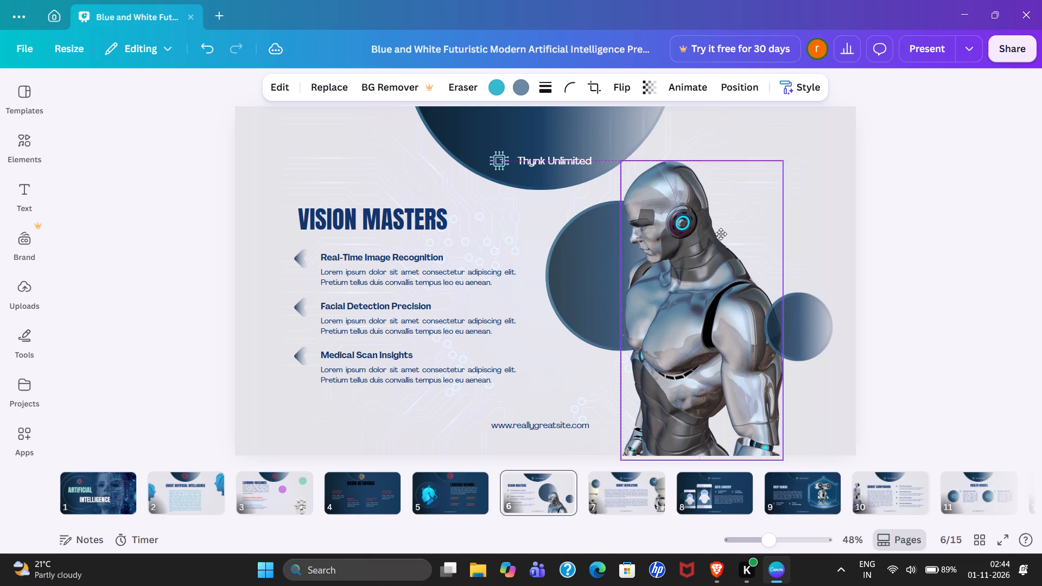
{"action": "left_click_drag", "start_coordinate": [721, 234], "coordinate": [721, 246]}
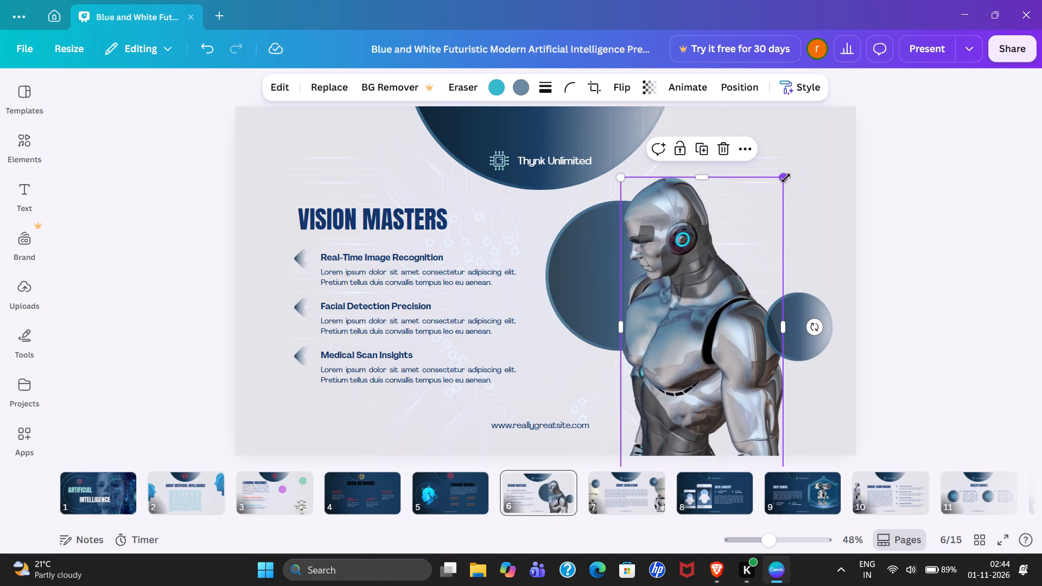
{"action": "left_click_drag", "start_coordinate": [786, 178], "coordinate": [761, 250]}
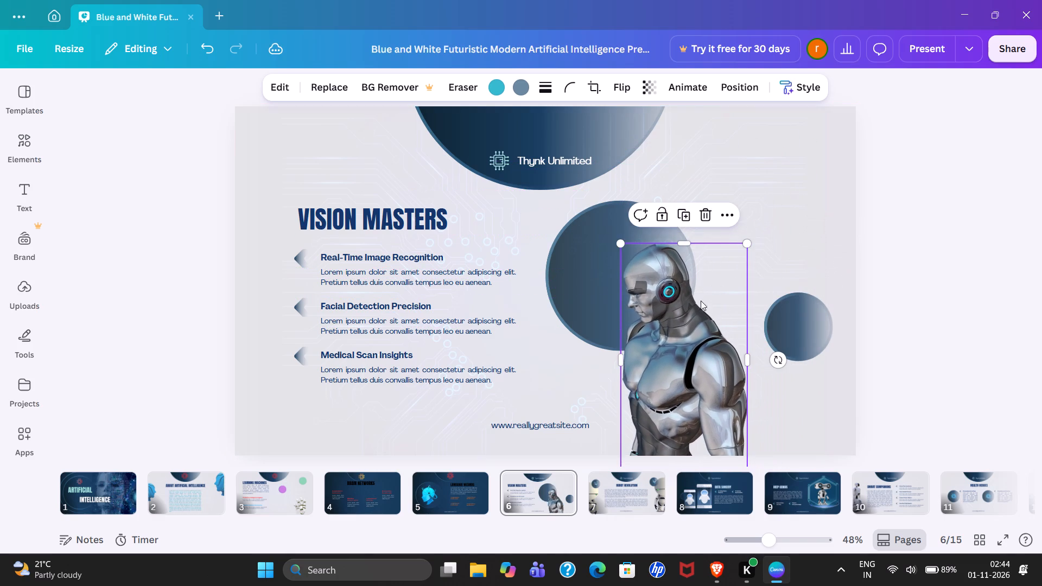
{"action": "left_click_drag", "start_coordinate": [699, 303], "coordinate": [722, 312]}
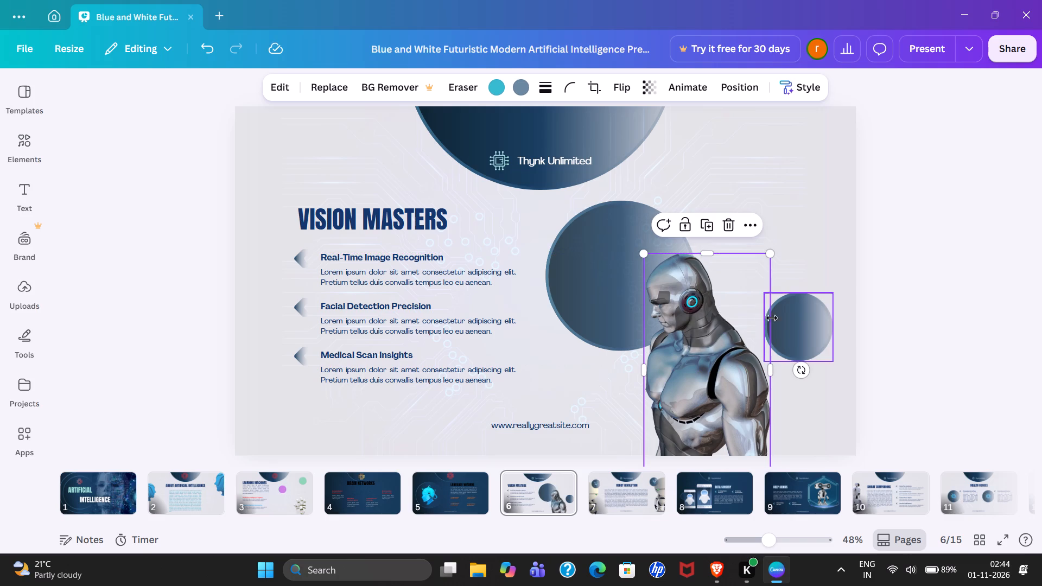
Shrink the small gradient circle beside the robot and move it against the robot's shoulder.
{"action": "left_click", "coordinate": [791, 324]}
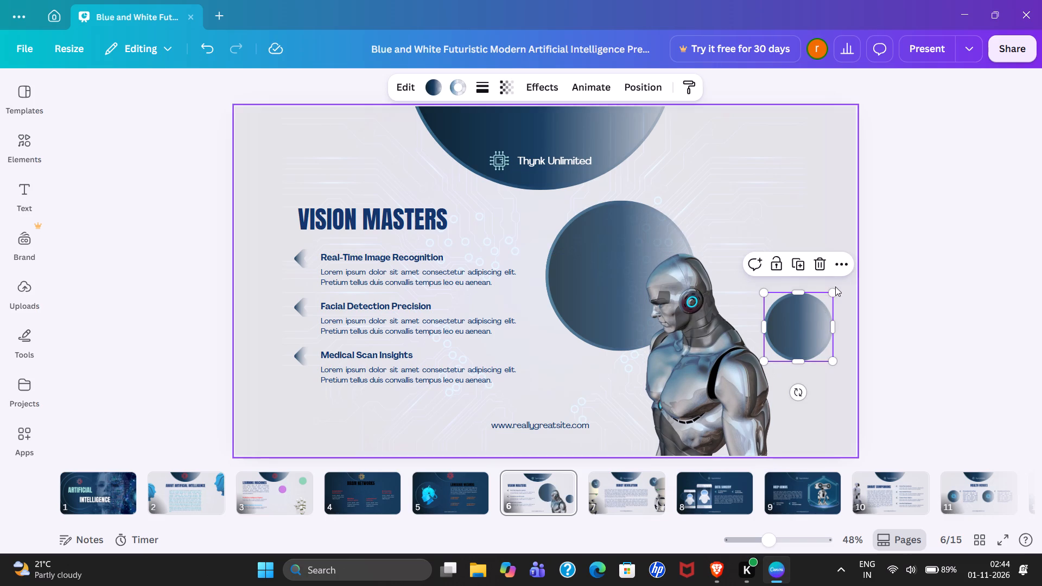
{"action": "left_click_drag", "start_coordinate": [834, 290], "coordinate": [823, 309]}
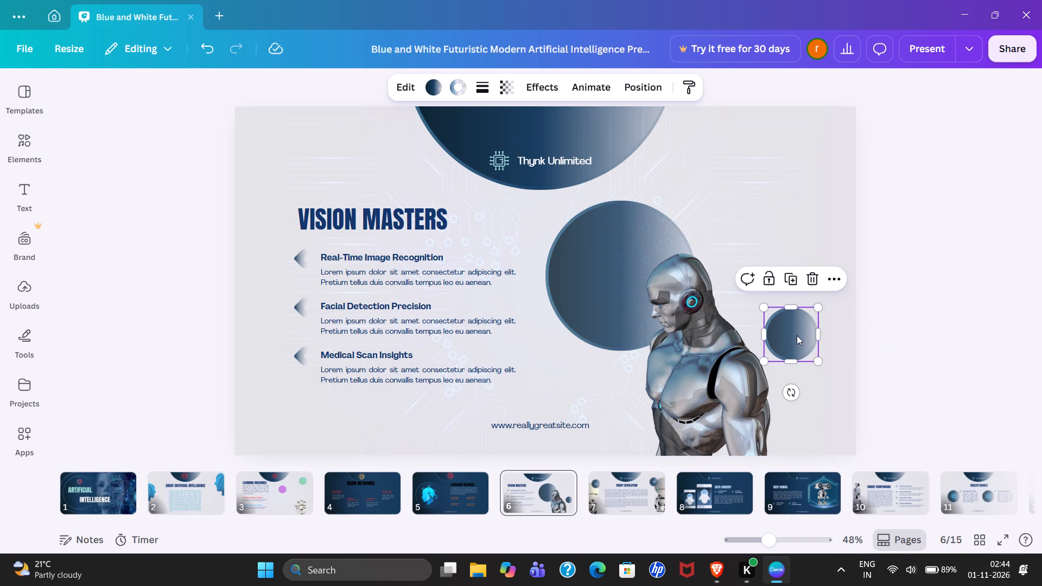
{"action": "left_click_drag", "start_coordinate": [797, 335], "coordinate": [776, 347]}
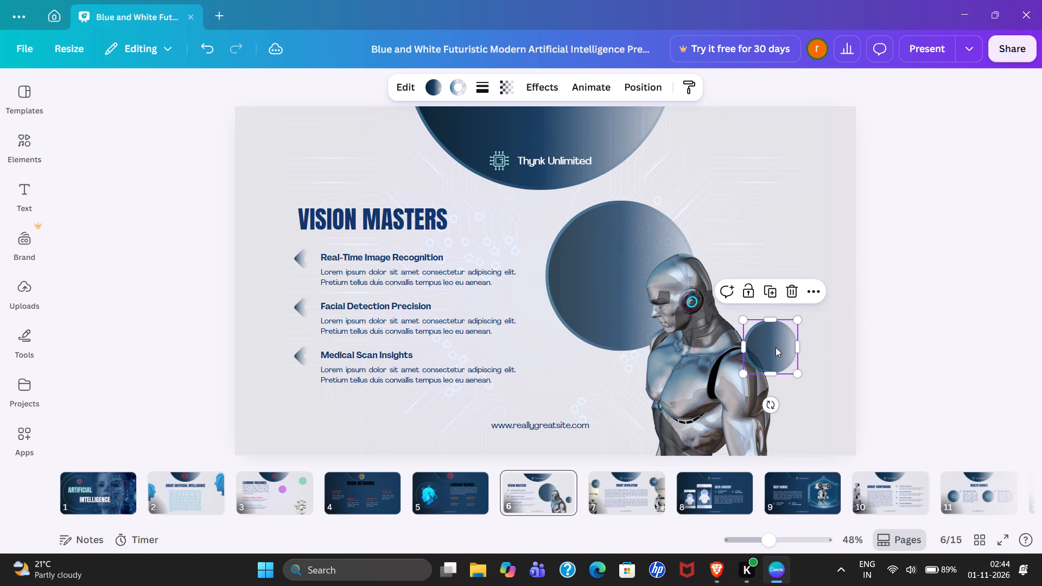
Shrink the large gradient circle slightly and shift it right and down so it sits behind the robot's head.
{"action": "left_click_drag", "start_coordinate": [601, 302], "coordinate": [620, 315]}
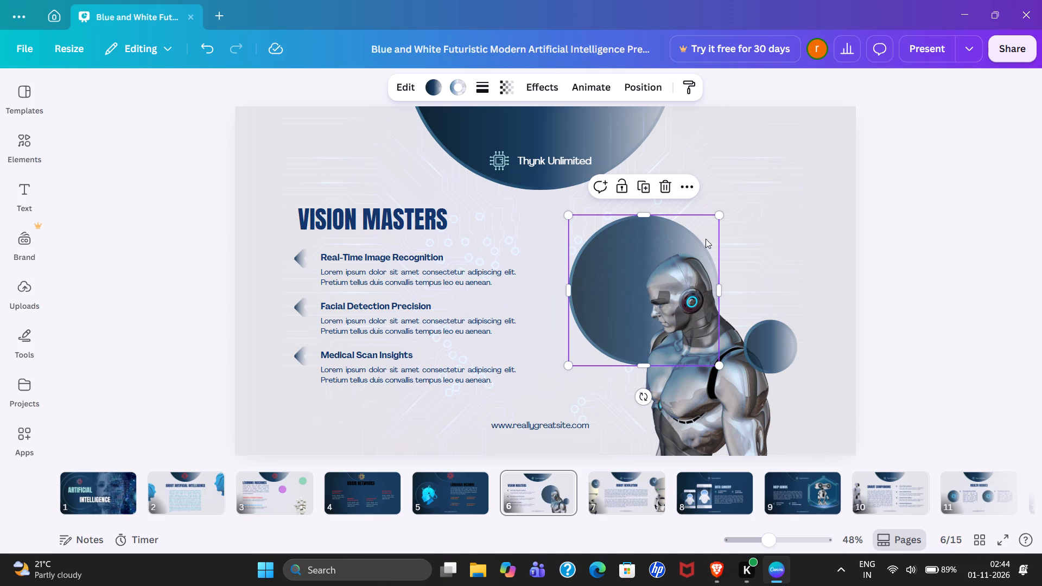
{"action": "left_click_drag", "start_coordinate": [718, 216], "coordinate": [709, 237]}
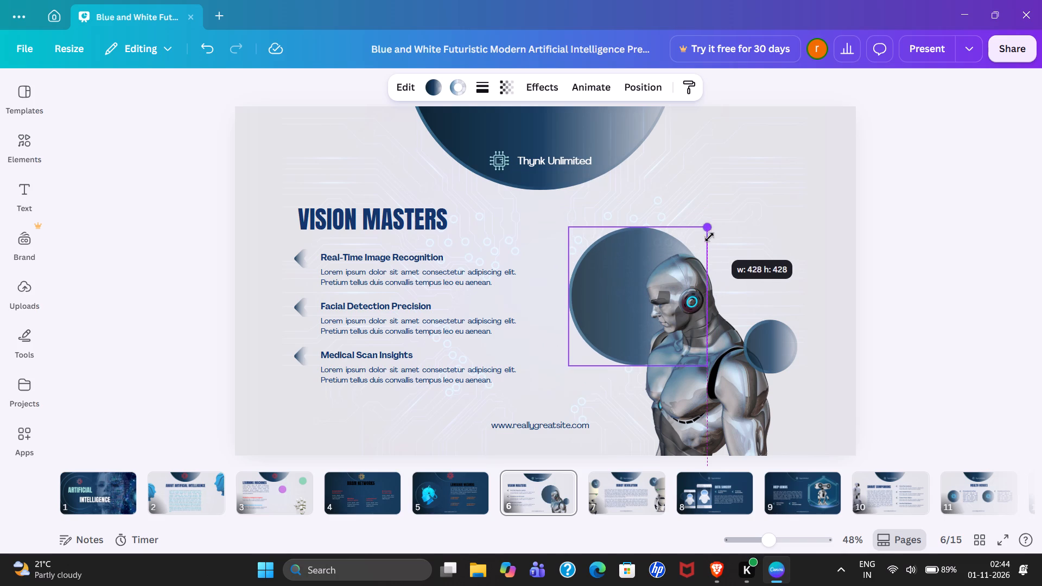
{"action": "left_click_drag", "start_coordinate": [709, 237], "coordinate": [707, 238]}
{"action": "left_click_drag", "start_coordinate": [618, 283], "coordinate": [630, 289]}
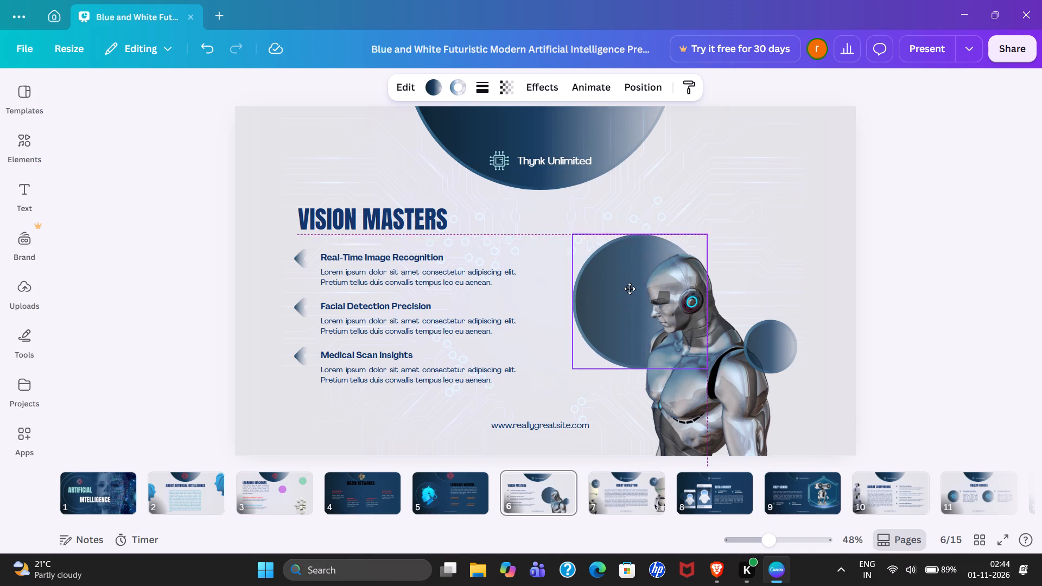
{"action": "left_click_drag", "start_coordinate": [630, 289], "coordinate": [636, 287]}
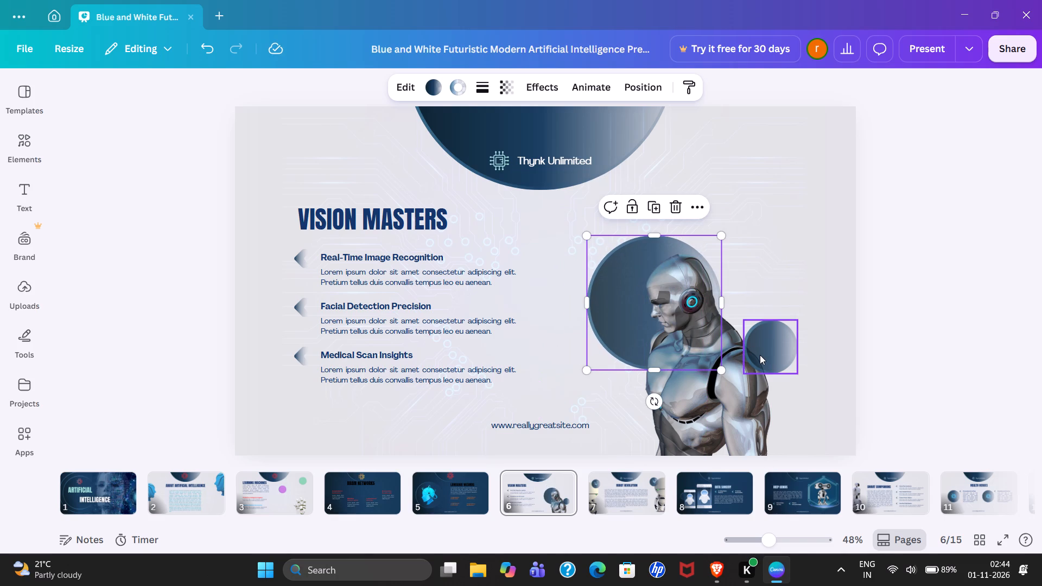
{"action": "left_click", "coordinate": [760, 355]}
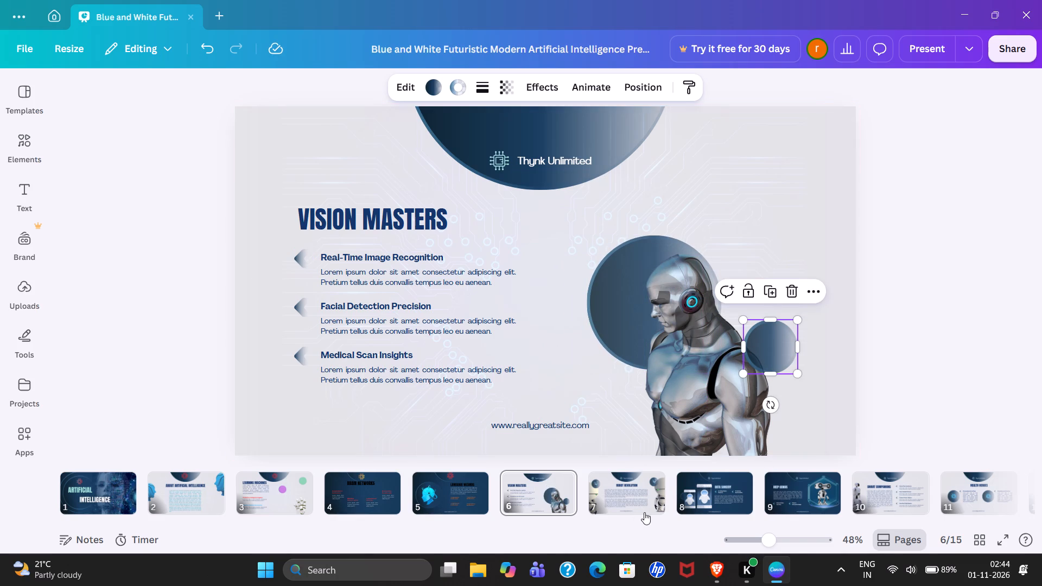